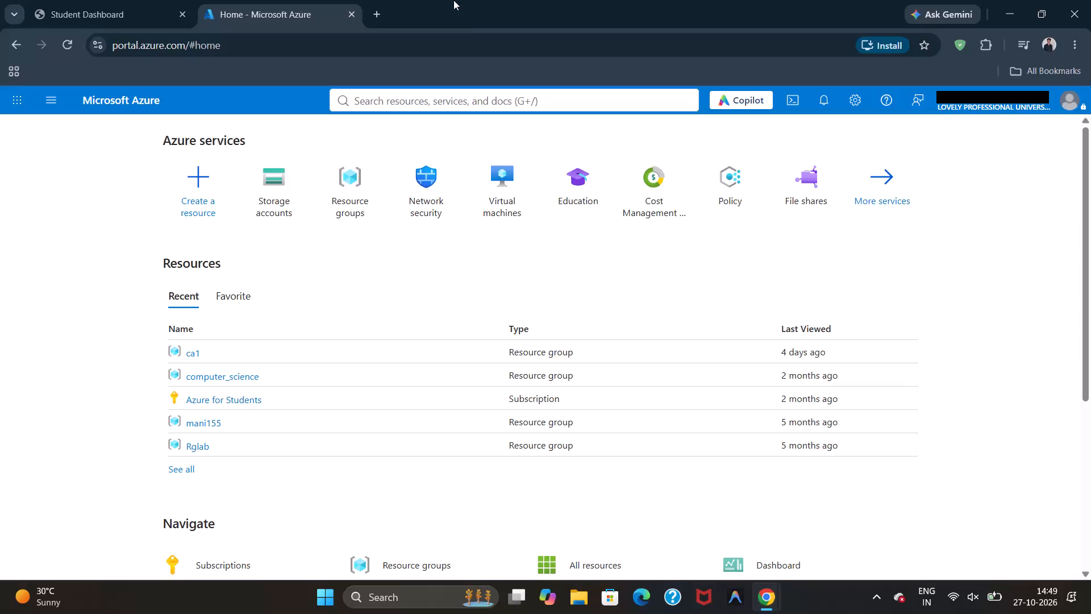
Search the Azure portal for "virtual" and open the Virtual machines service, closing the unrelated YouTube window.
left_click(511, 97)
type("virtual")
key("space")
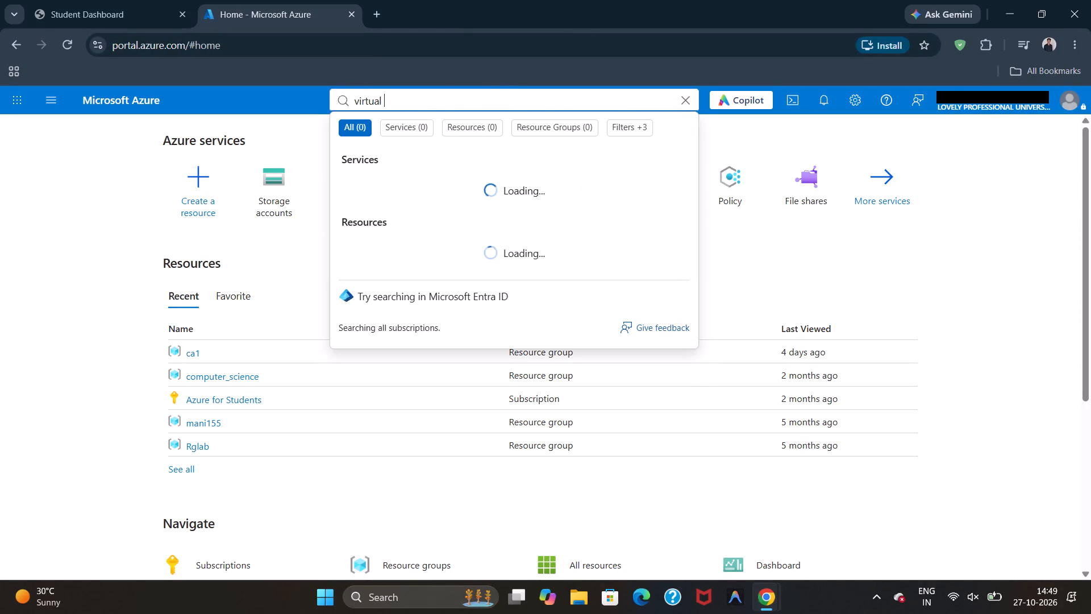
left_click(490, 181)
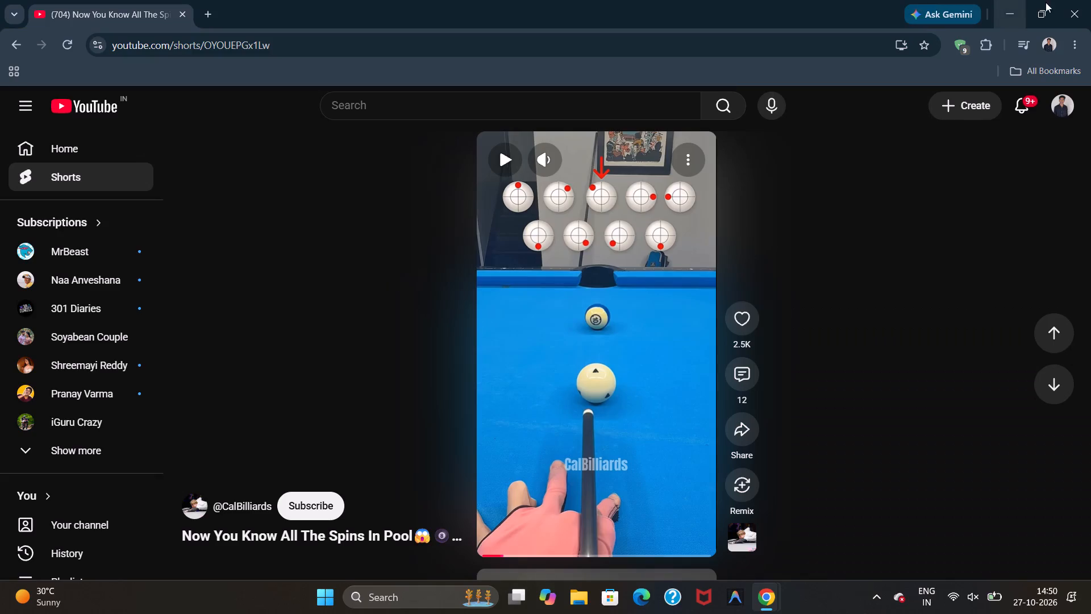
left_click(1090, 0)
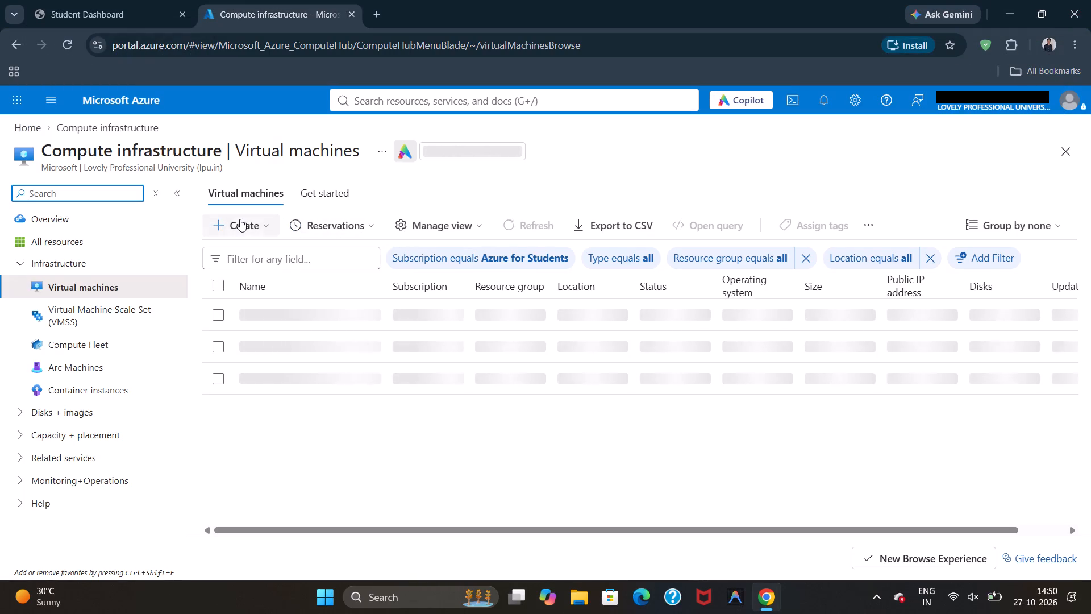
Start creating a new virtual machine and assign it to the existing resource group ca1.
left_click(239, 219)
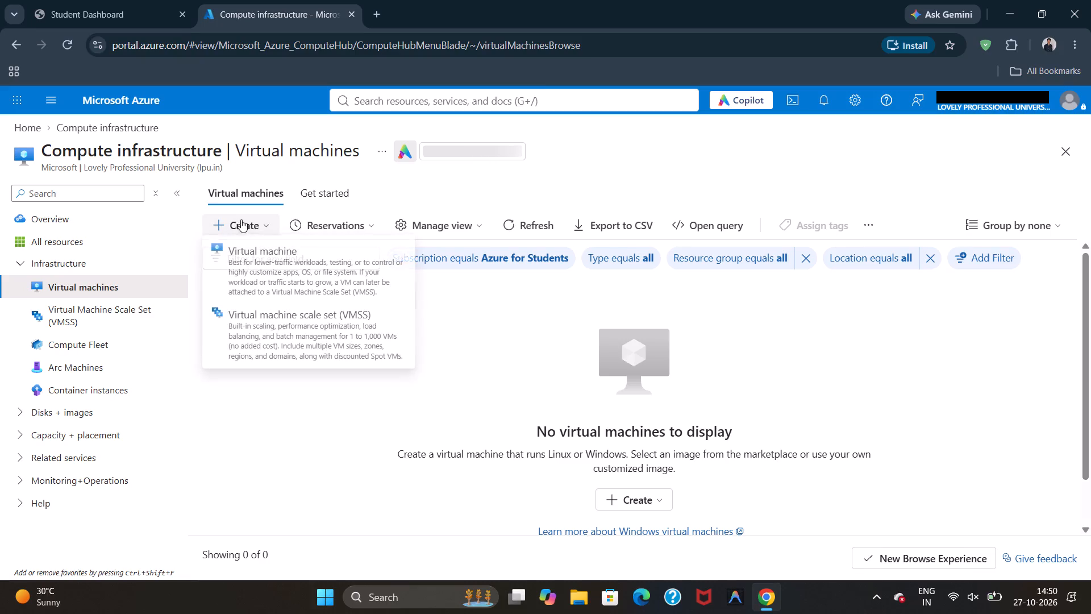
left_click(279, 275)
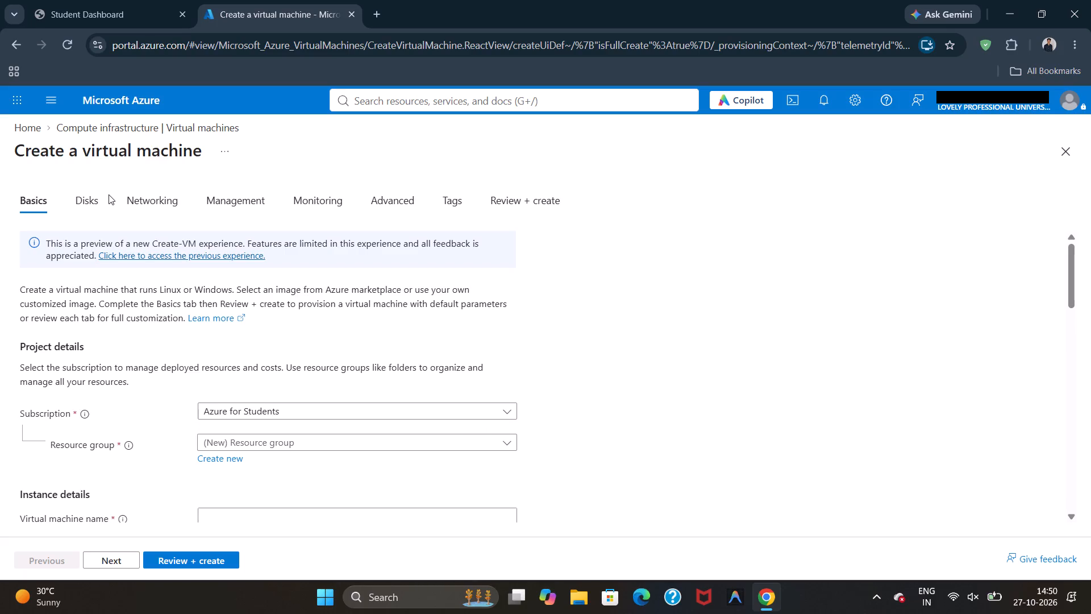
left_click(409, 438)
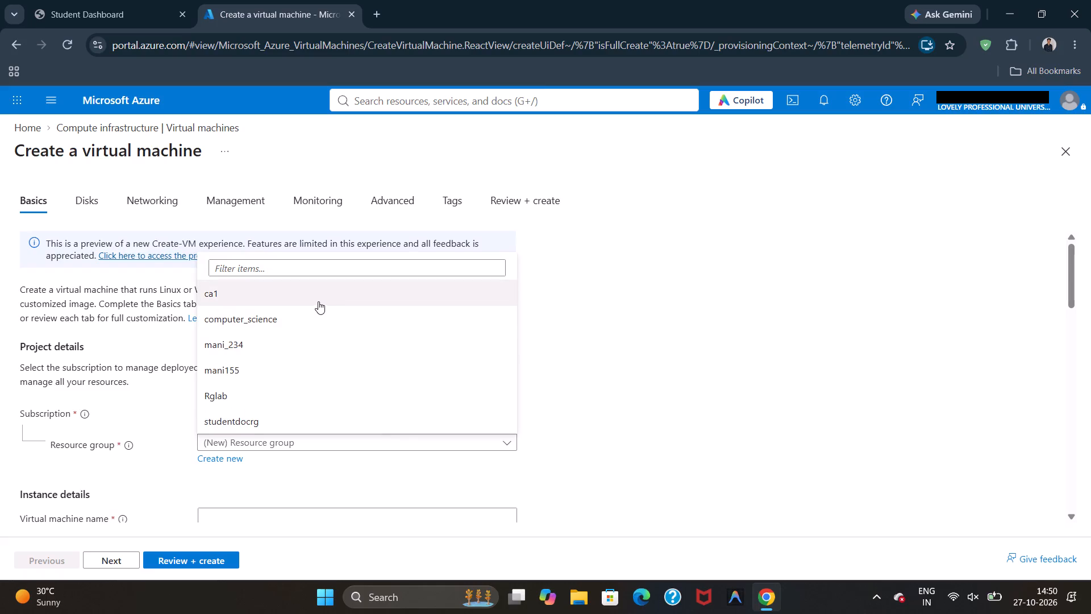
left_click(318, 301)
Name the virtual machine virtual155 in the instance details.
scroll(318, 301, "down", 3)
scroll(318, 301, "up", 1)
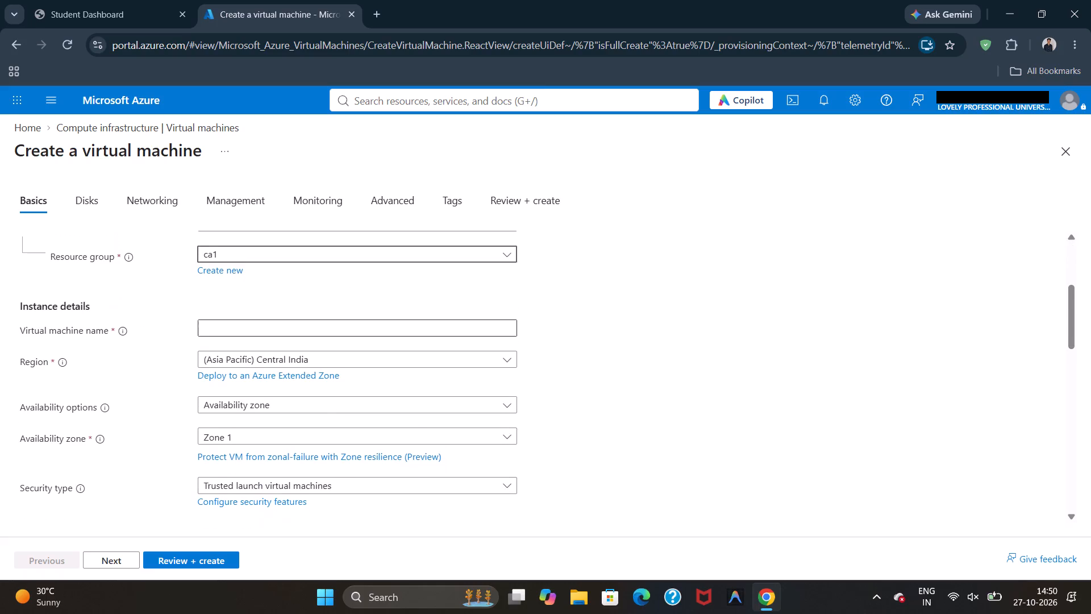
left_click(326, 322)
key("v")
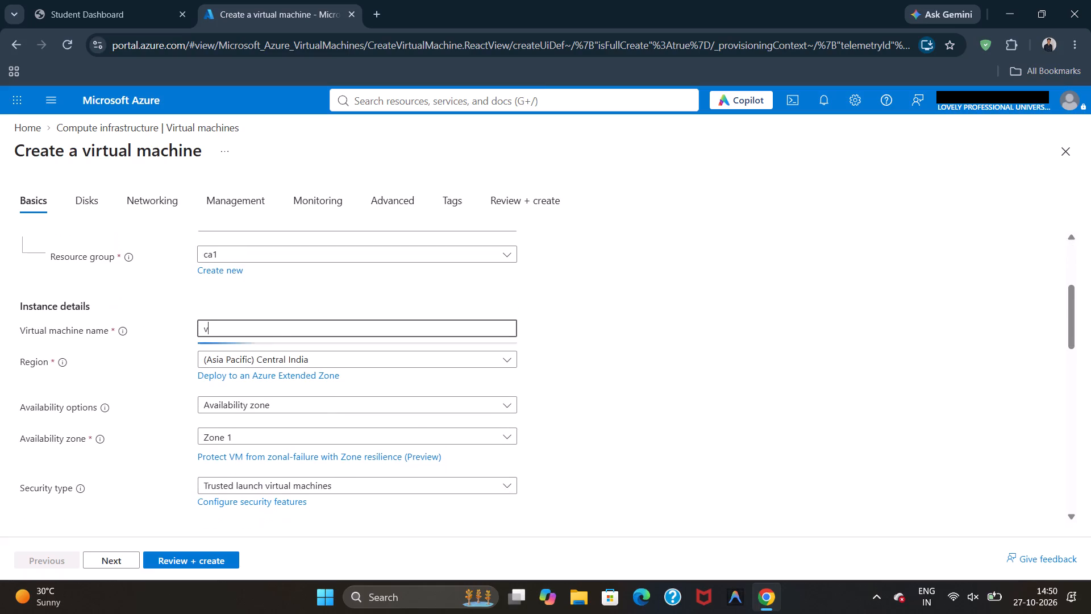
key("i")
type("rtual155")
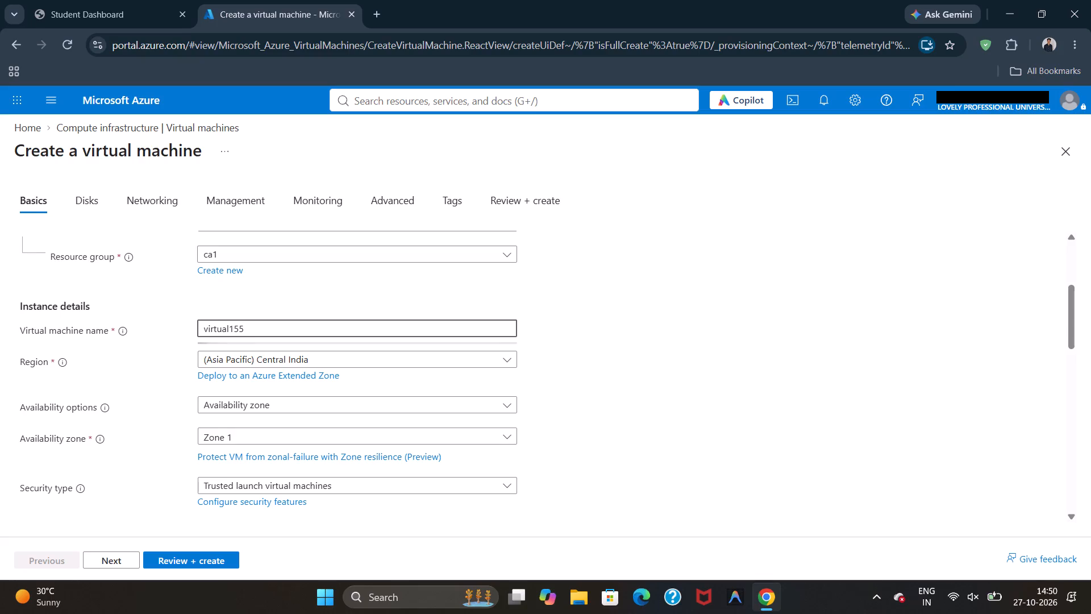
Set the virtual machine's region to (Asia Pacific) East Asia.
double_click(444, 352)
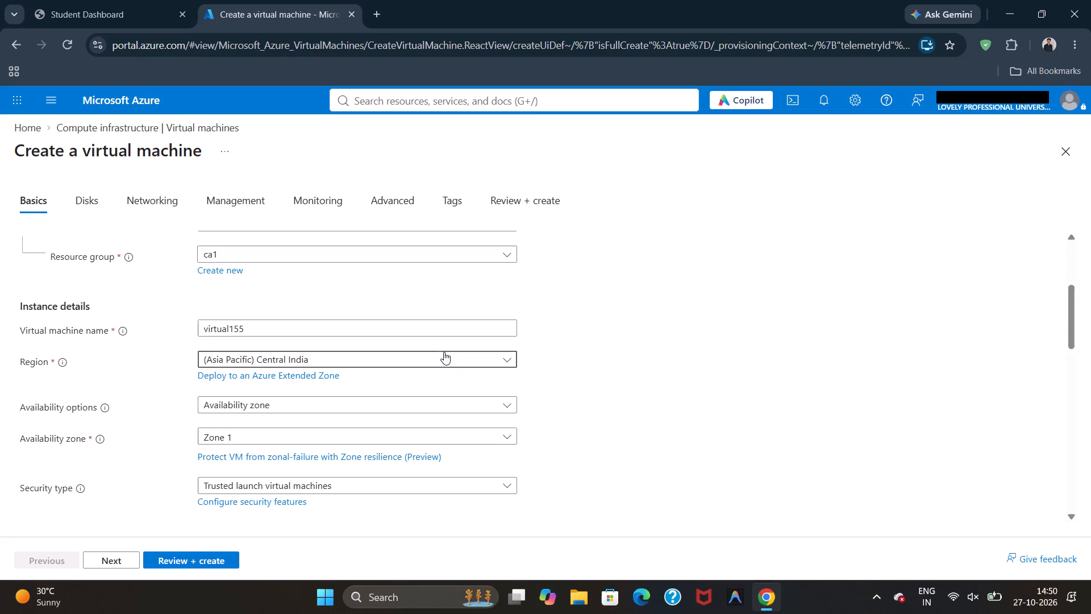
left_click(454, 355)
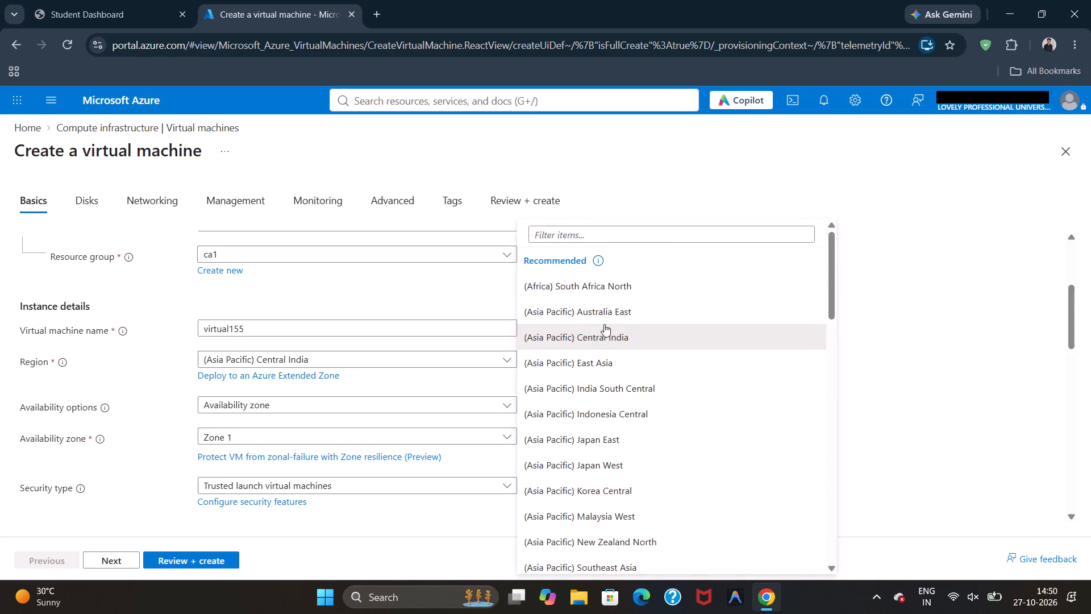
left_click(646, 356)
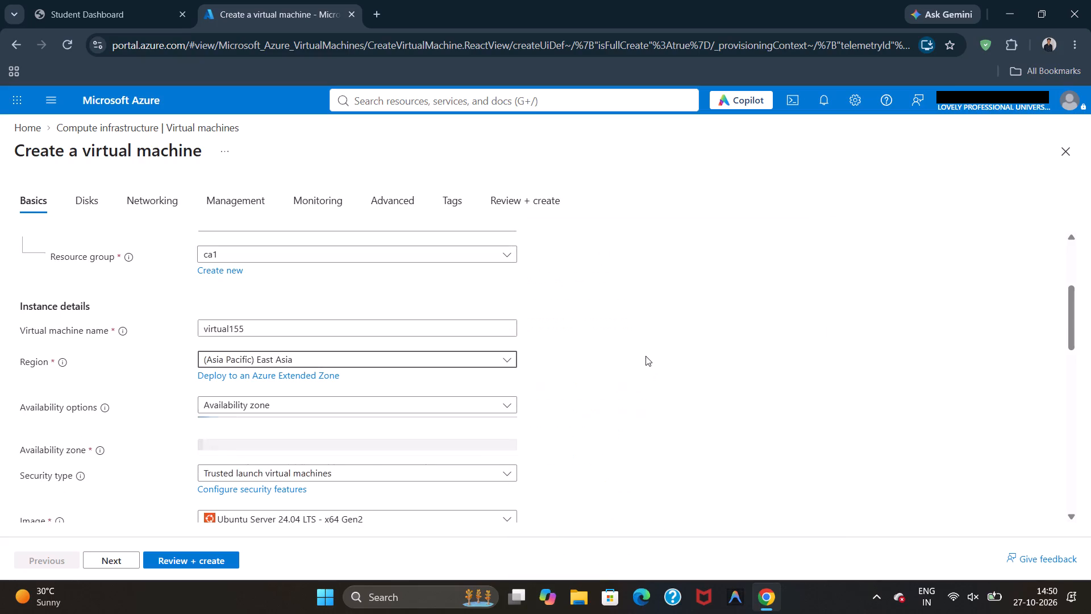
Look over the remaining basic settings through the inbound port rules, keep the defaults, and submit the configuration for review.
scroll(585, 349, "down", 1)
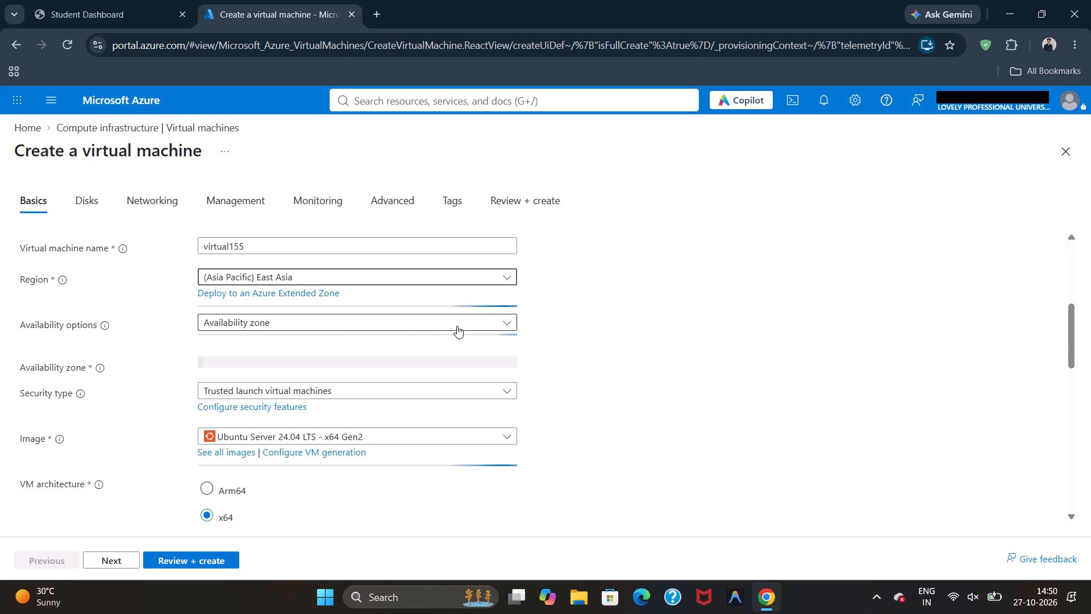
left_click(457, 326)
left_click(457, 326)
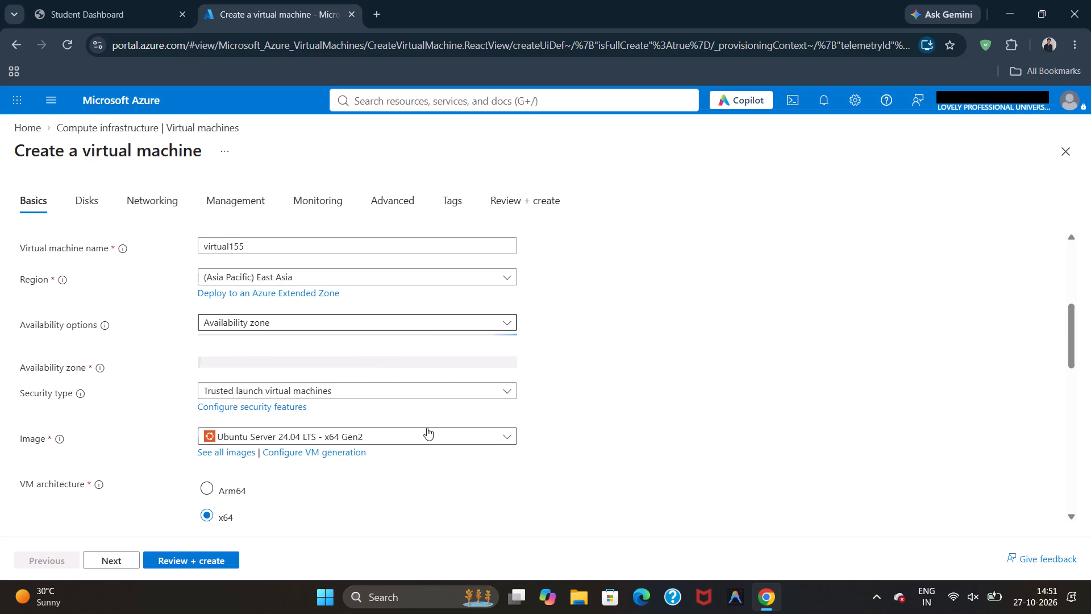
scroll(427, 428, "down", 4)
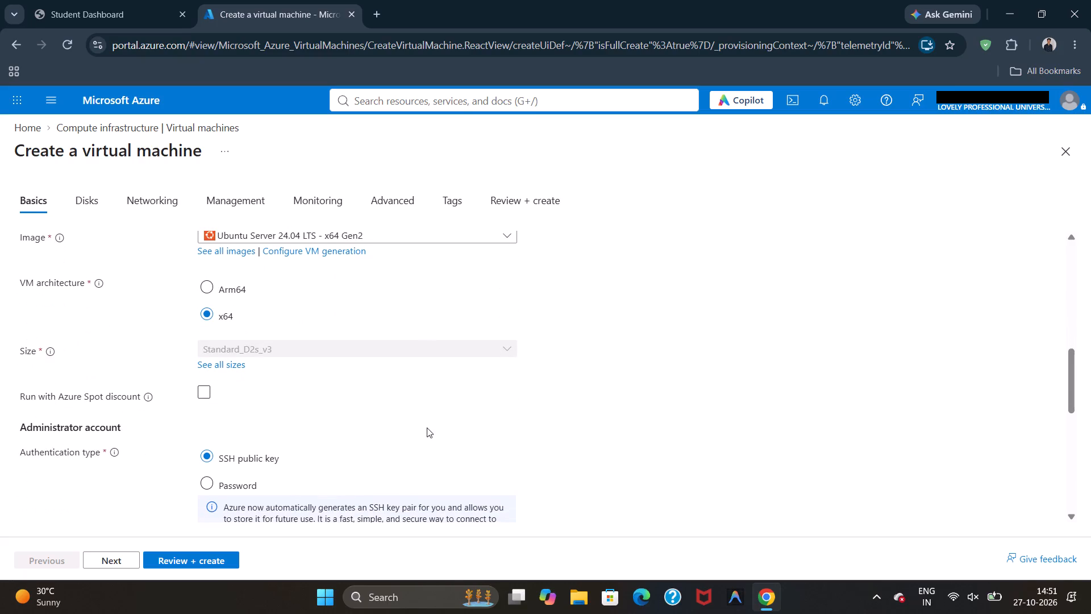
scroll(427, 428, "down", 2)
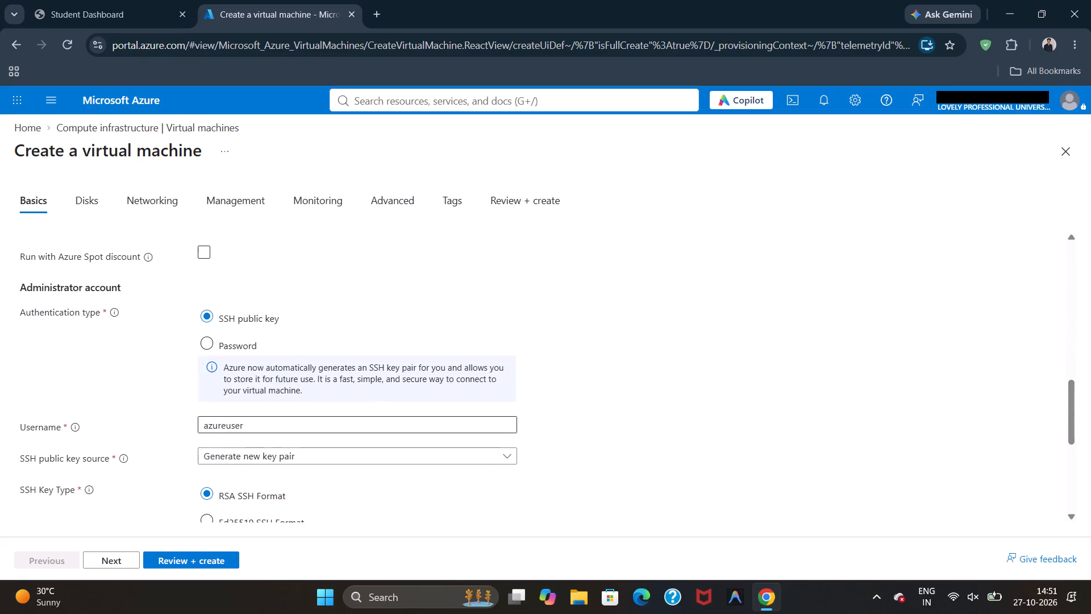
scroll(427, 428, "down", 1)
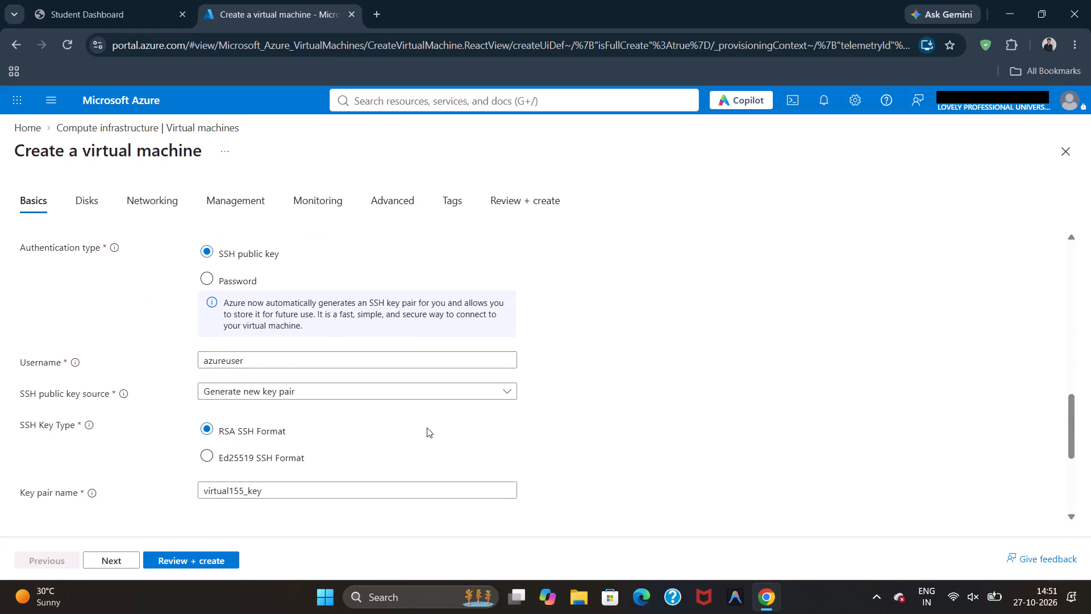
scroll(427, 428, "down", 2)
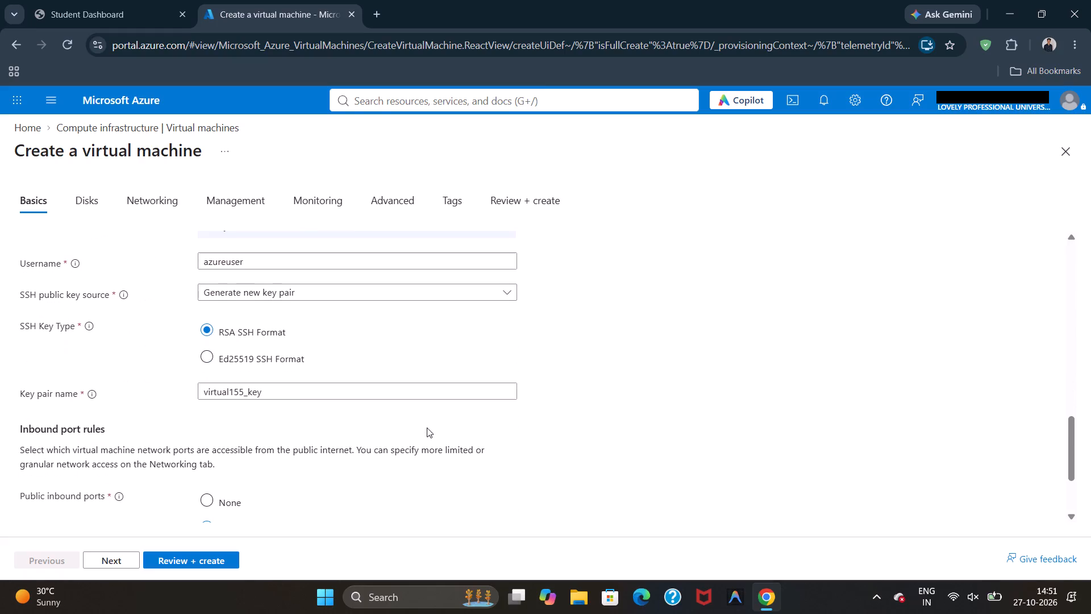
scroll(427, 428, "down", 5)
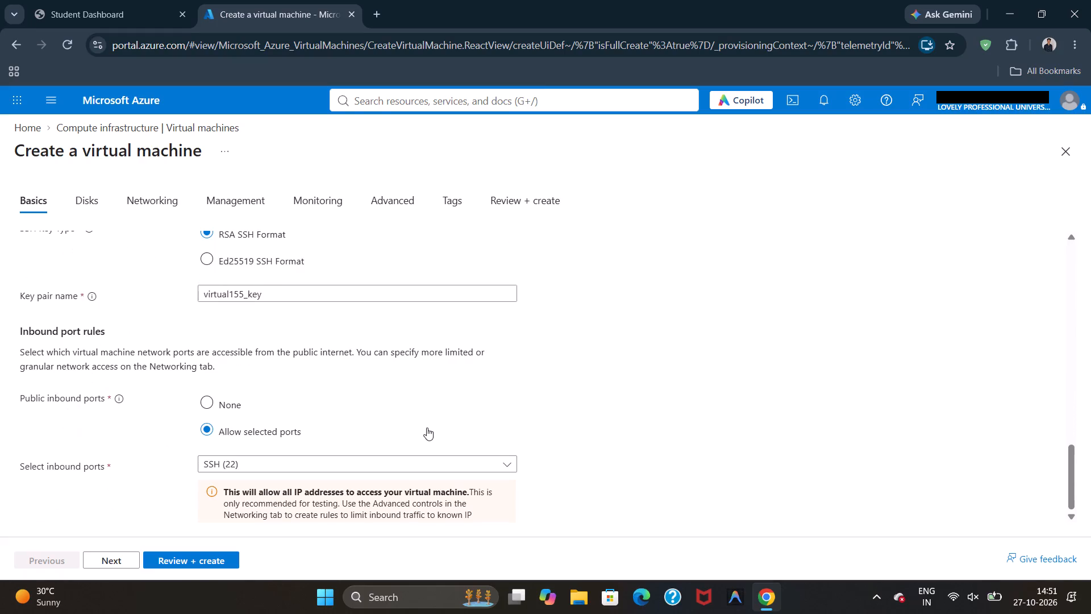
left_click(193, 567)
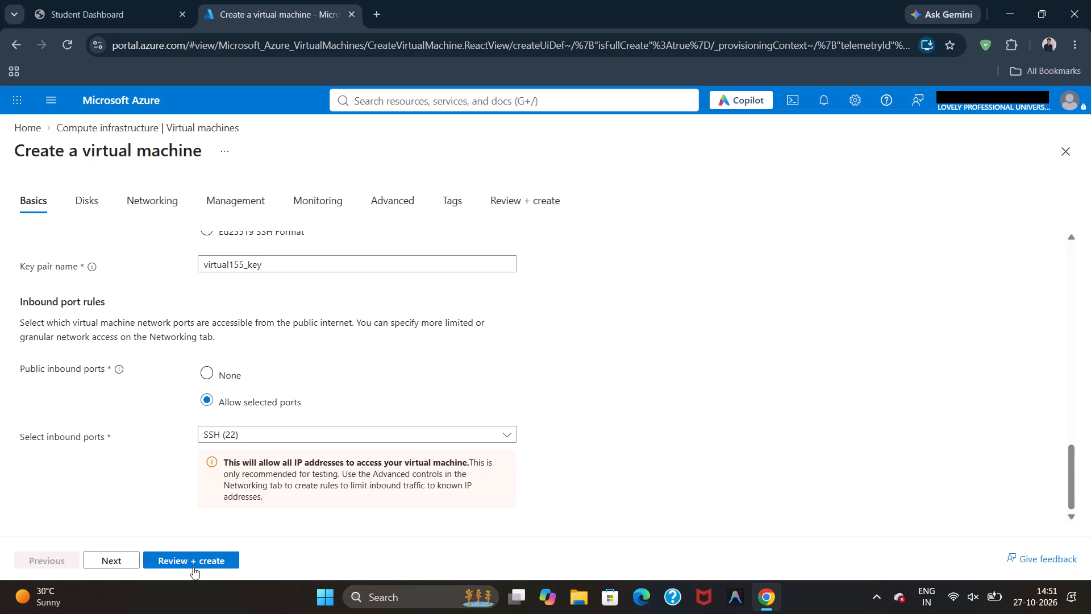
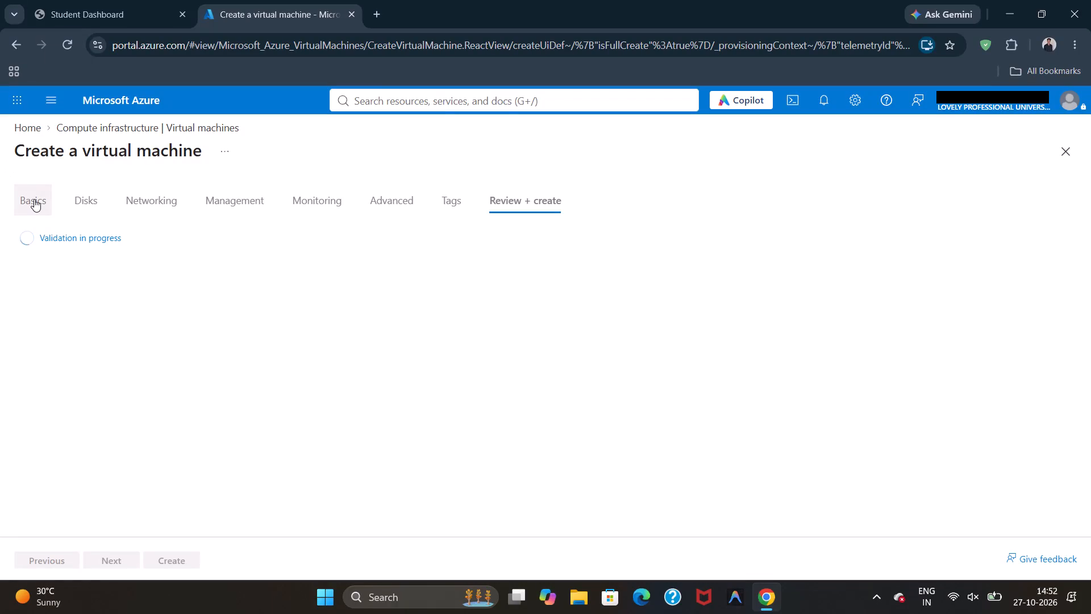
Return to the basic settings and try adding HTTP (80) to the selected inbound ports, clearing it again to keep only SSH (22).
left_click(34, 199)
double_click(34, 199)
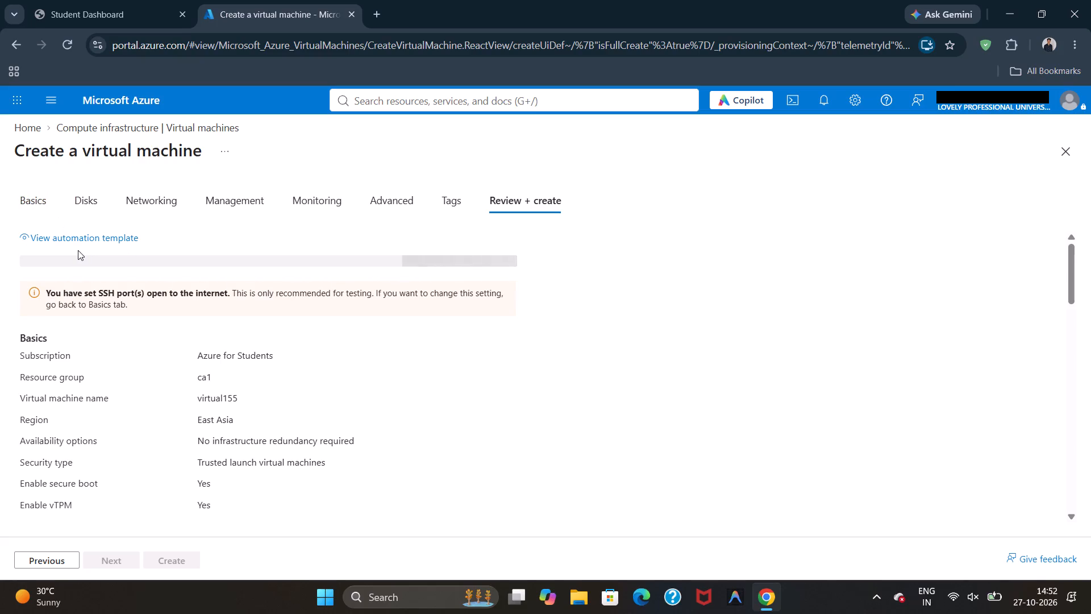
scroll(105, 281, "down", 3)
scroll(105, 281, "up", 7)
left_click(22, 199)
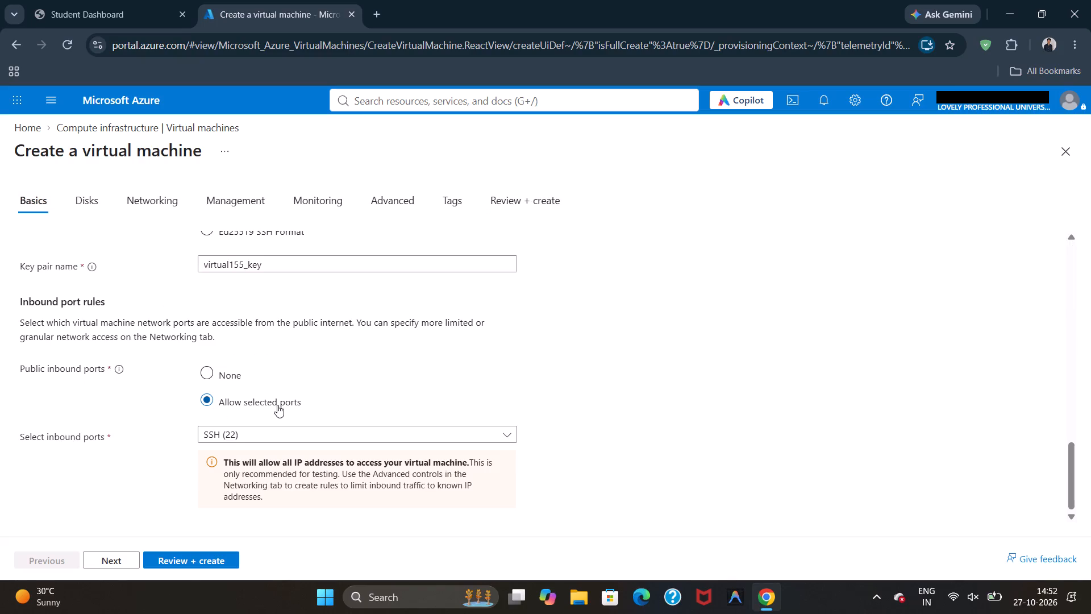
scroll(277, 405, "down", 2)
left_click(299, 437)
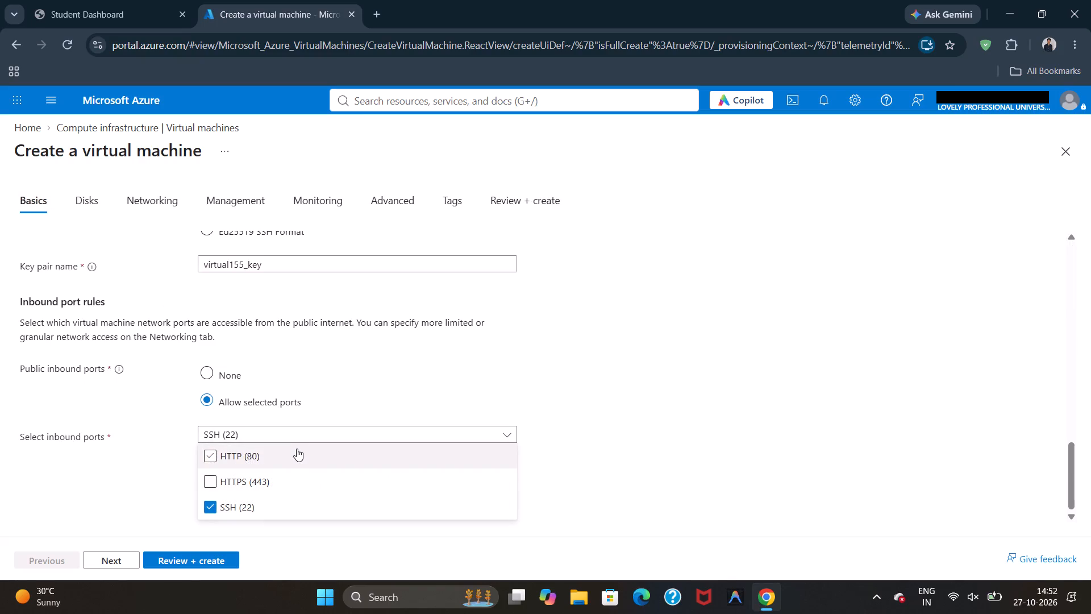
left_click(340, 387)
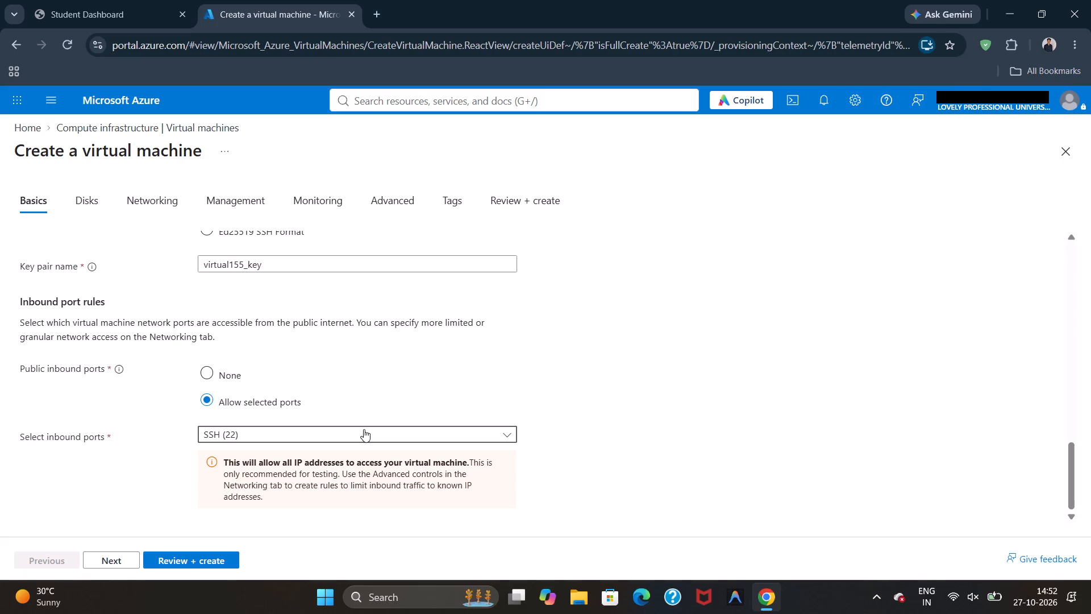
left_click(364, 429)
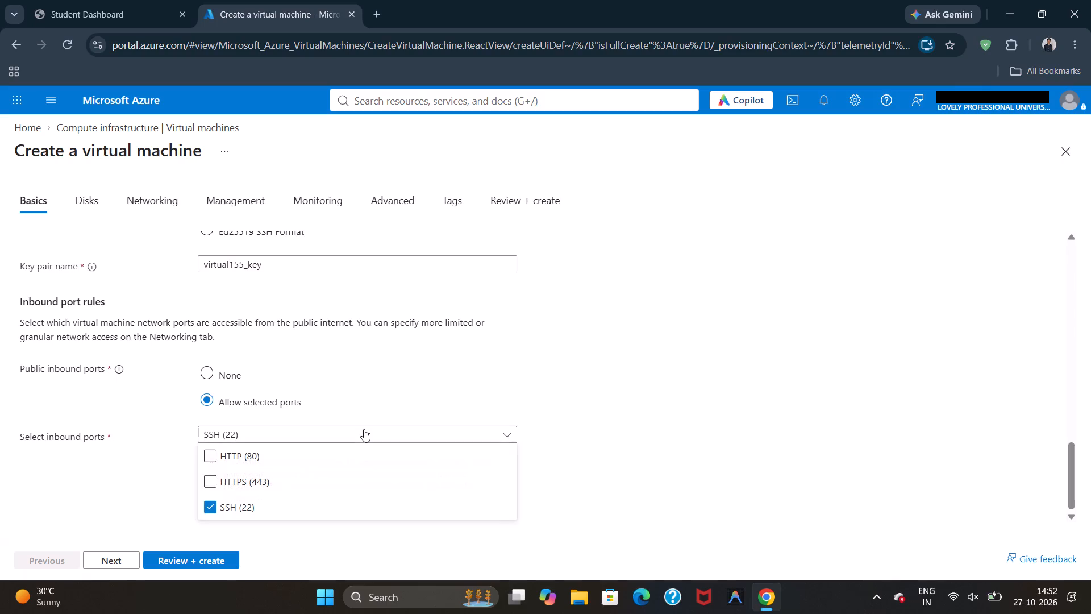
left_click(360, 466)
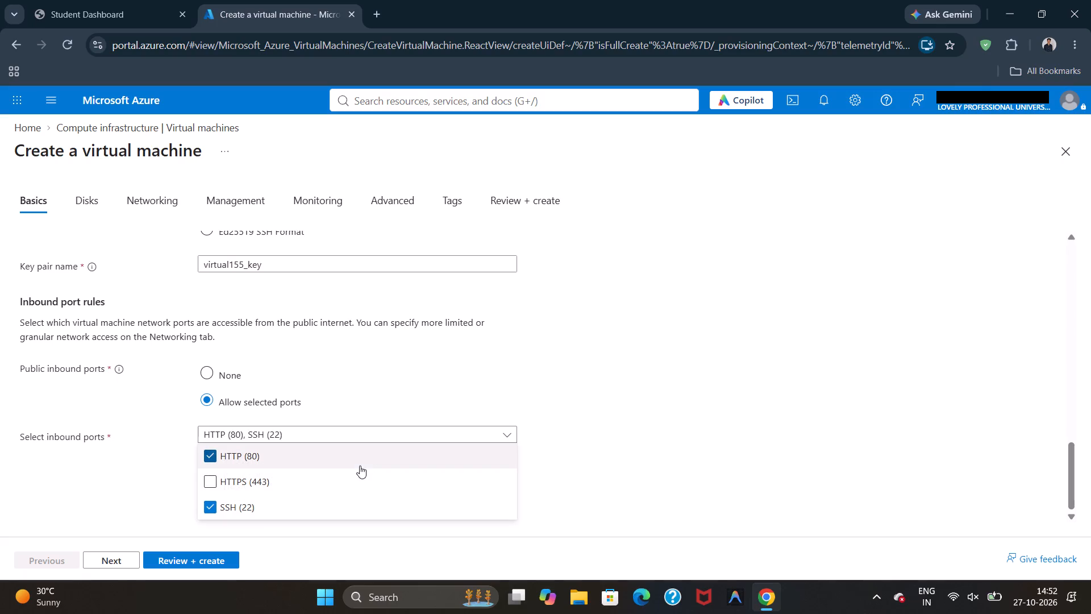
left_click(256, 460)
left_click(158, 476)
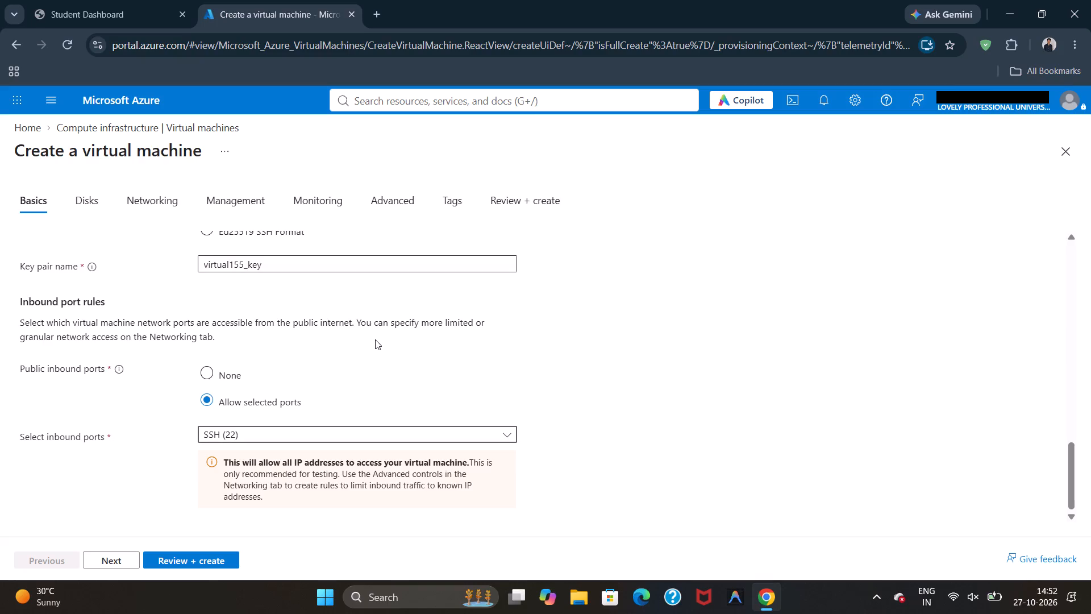
Submit the virtual machine configuration for review and validation.
scroll(375, 339, "down", 5)
left_click(197, 565)
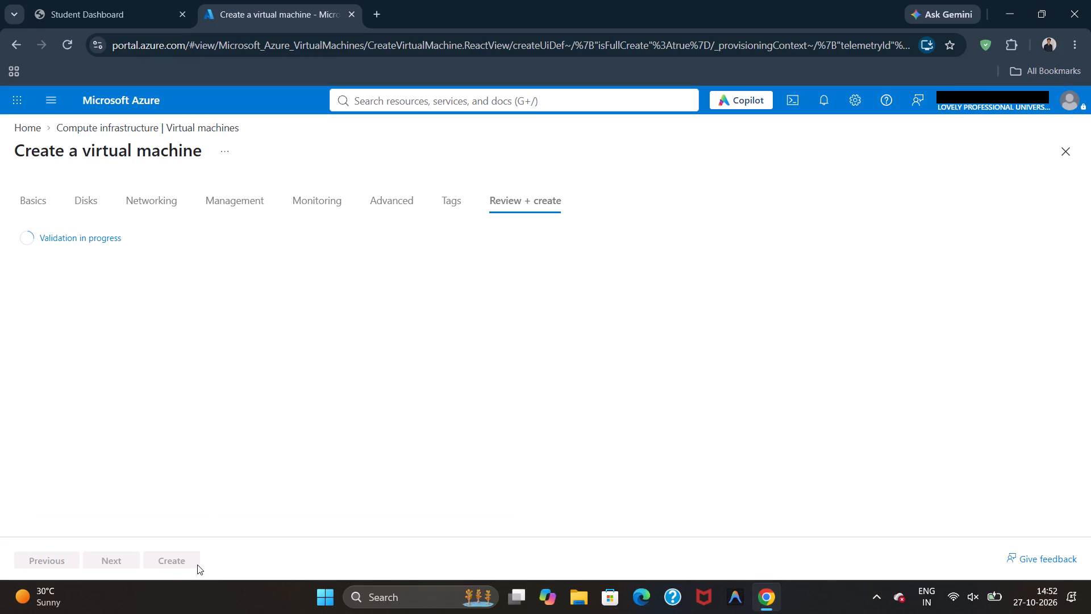
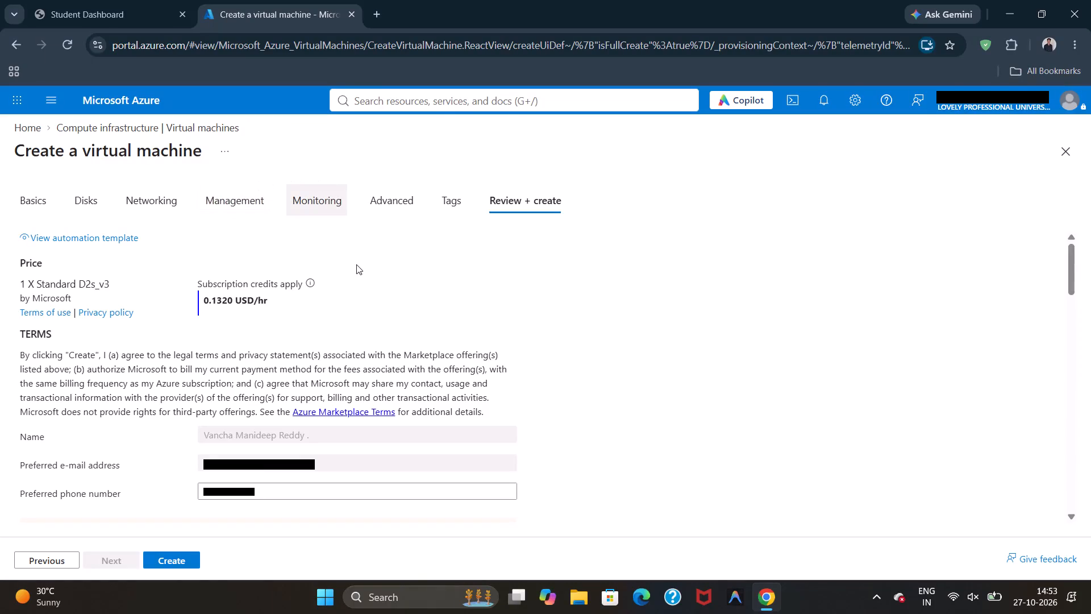
Review the virtual machine's configuration summary, covering the price, terms, basics, disk, networking and management settings.
scroll(356, 283, "down", 4)
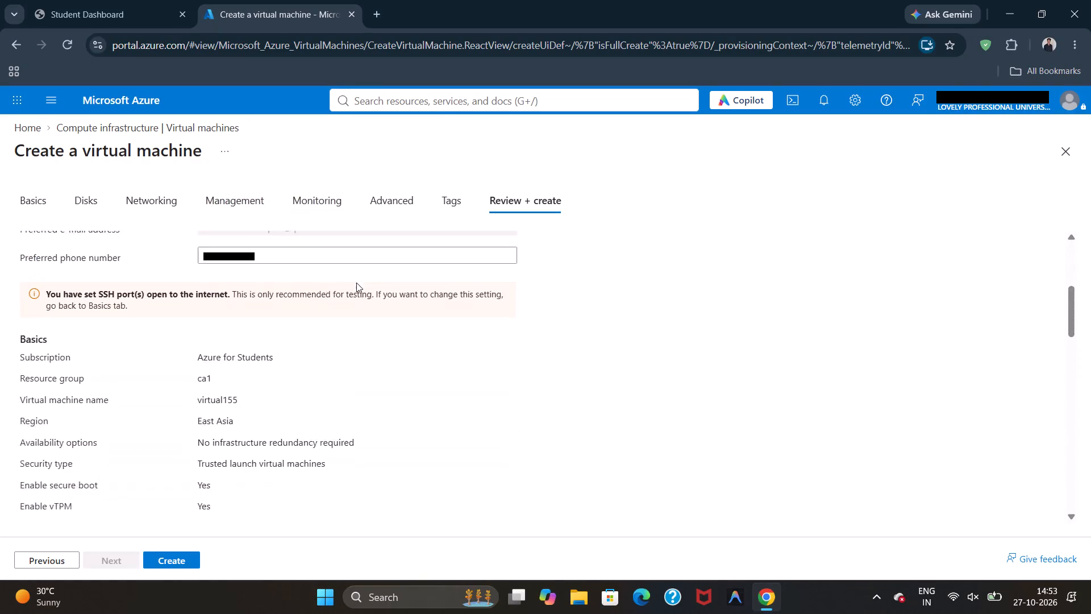
scroll(356, 283, "down", 1)
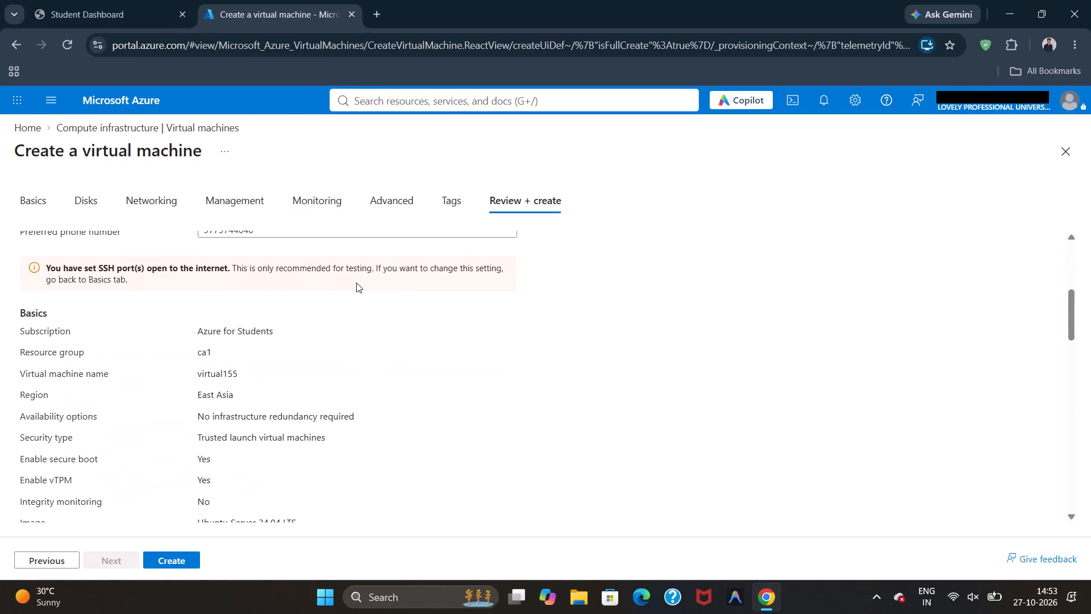
scroll(356, 283, "down", 6)
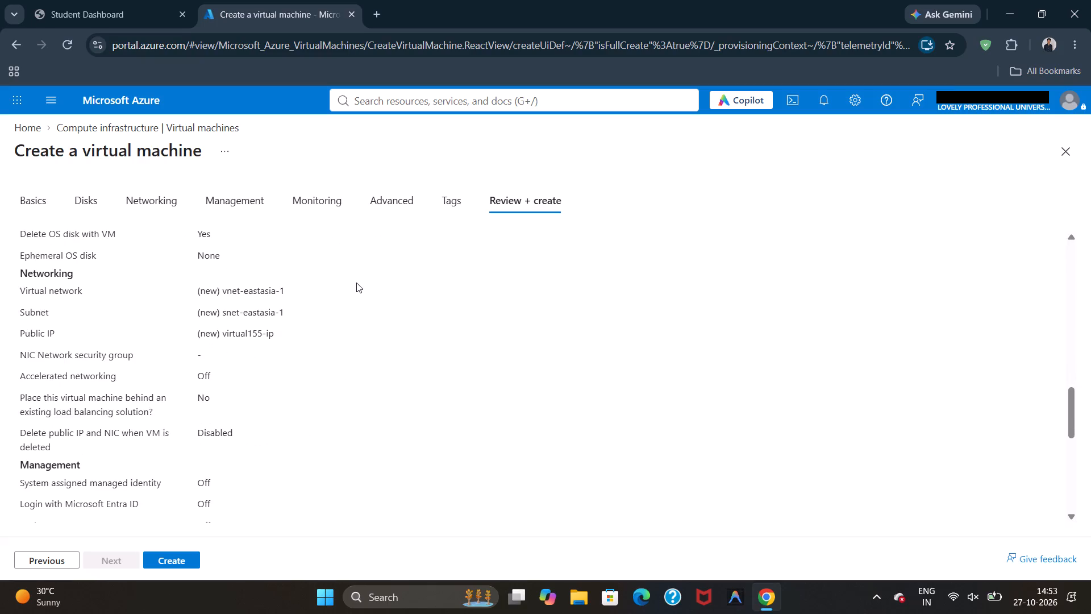
scroll(356, 283, "down", 9)
scroll(336, 363, "up", 12)
scroll(336, 363, "down", 1)
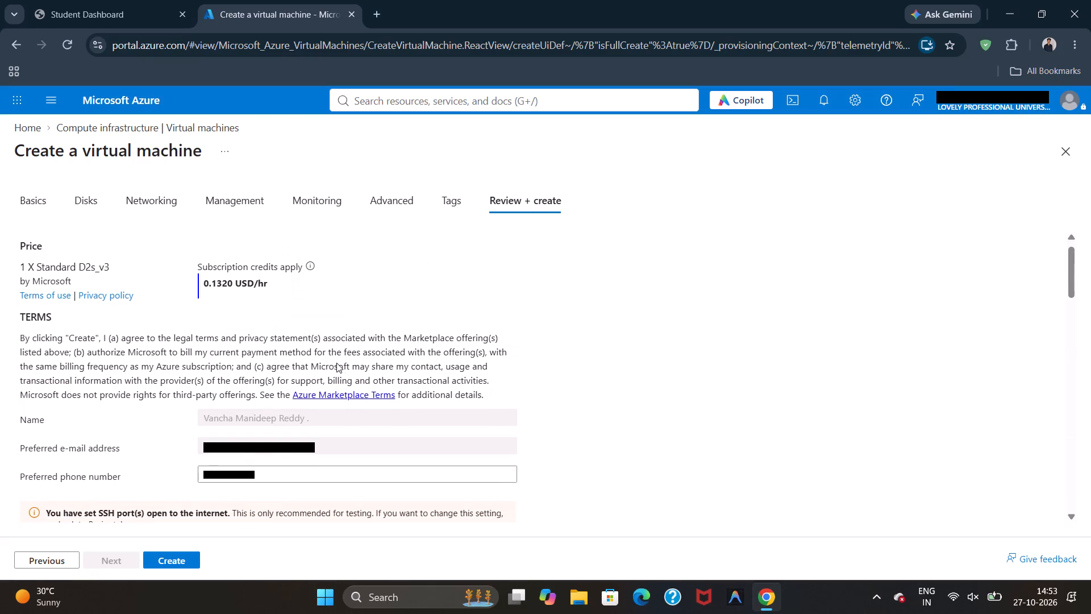
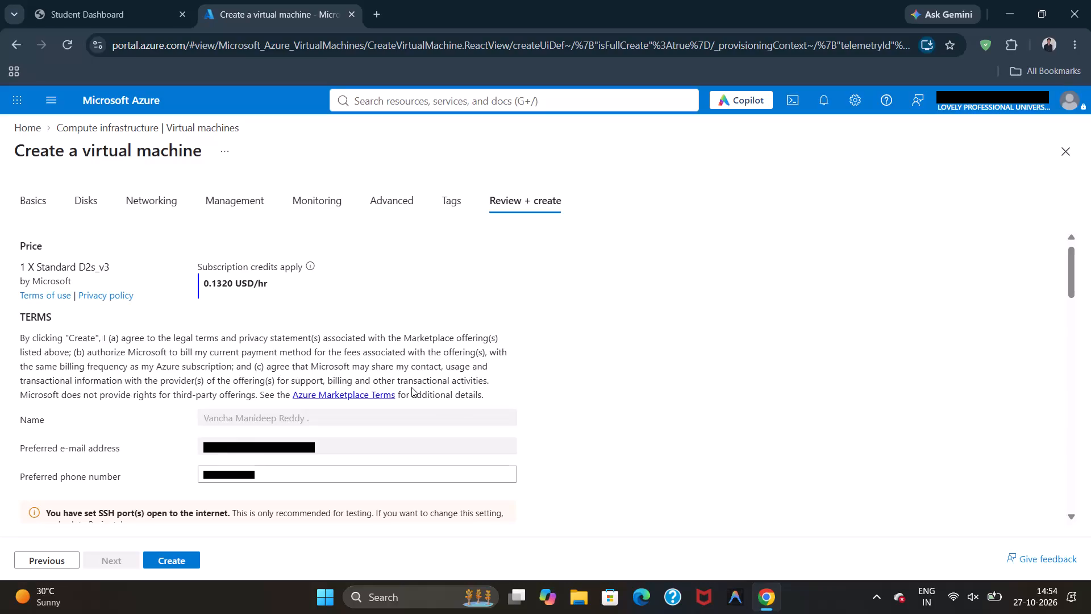
Recheck the Basics section of the configuration summary, including resource group, region, image, size, authentication and inbound ports.
scroll(456, 406, "down", 2)
scroll(336, 401, "down", 1)
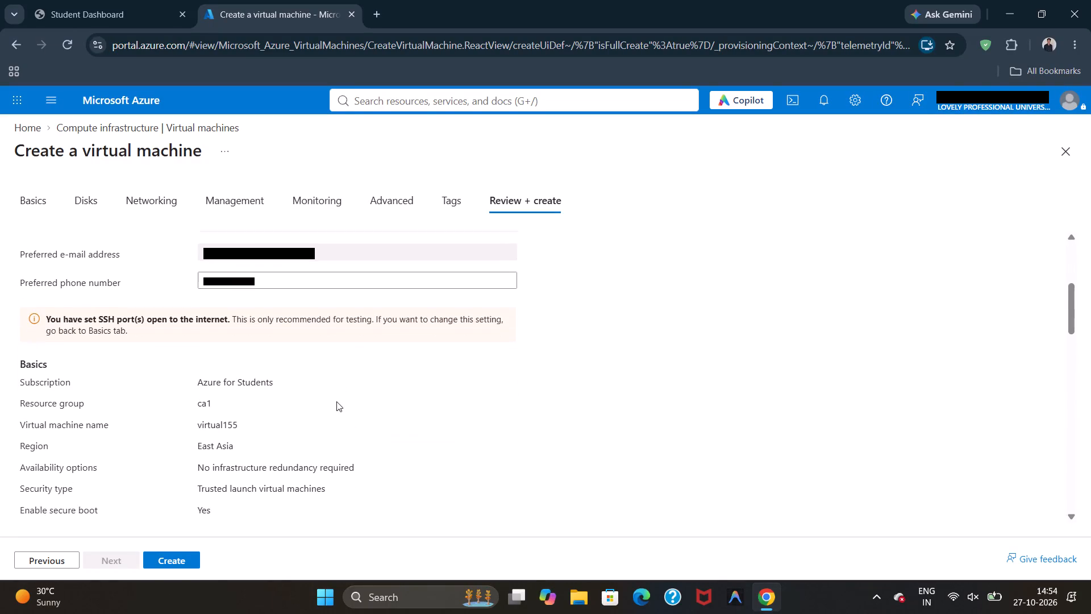
scroll(336, 401, "down", 4)
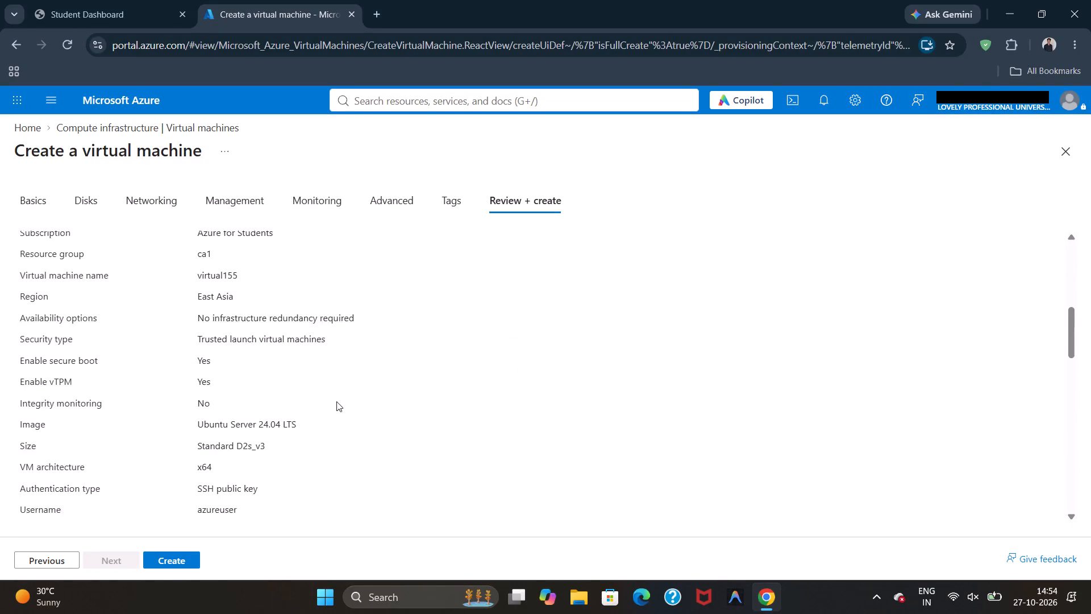
scroll(336, 401, "down", 1)
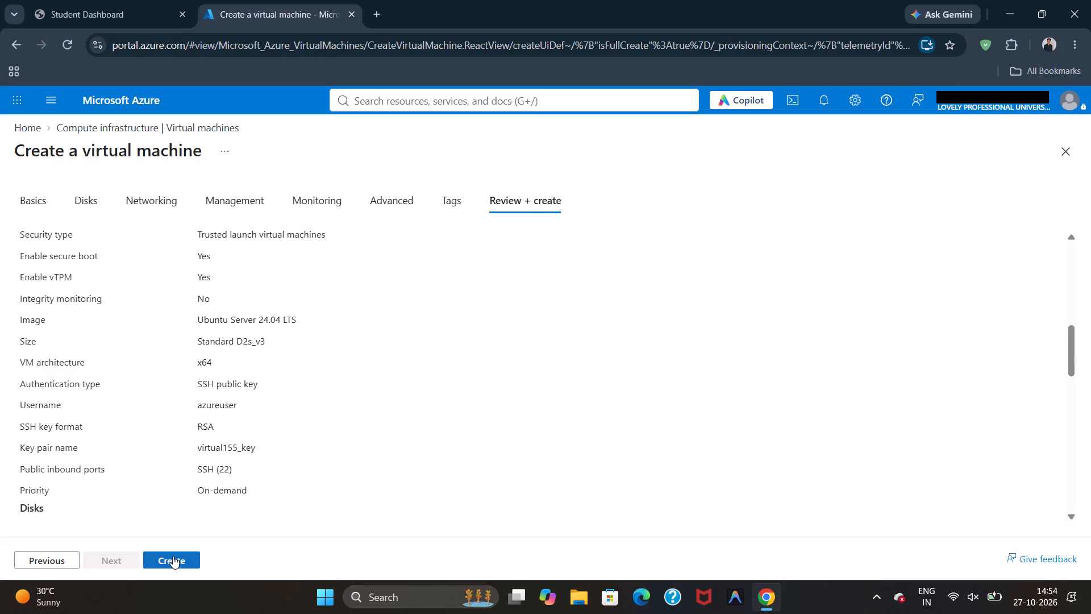
scroll(307, 444, "up", 6)
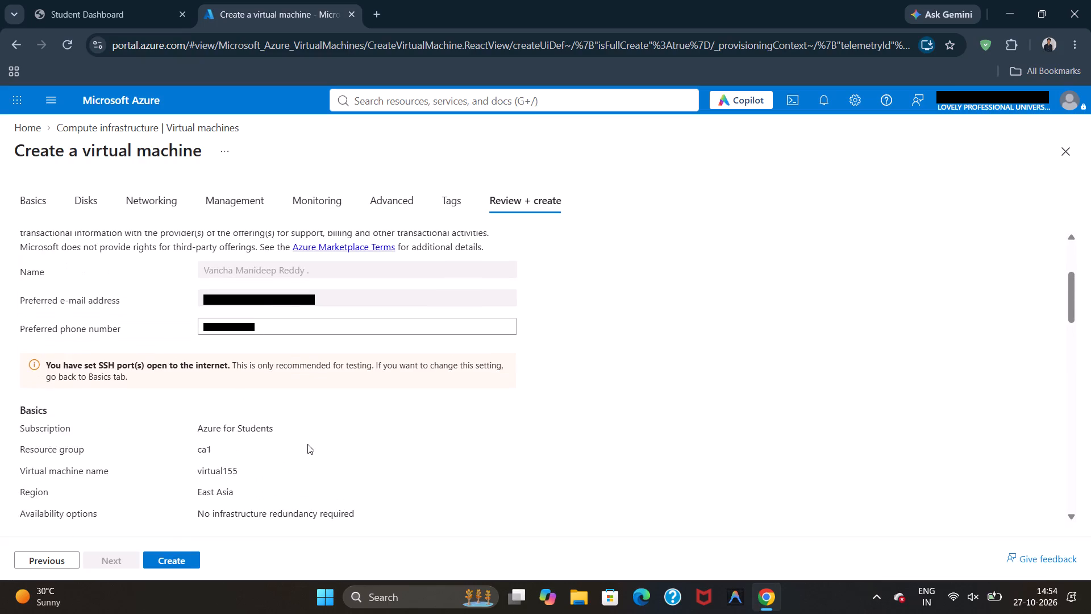
scroll(320, 454, "down", 4)
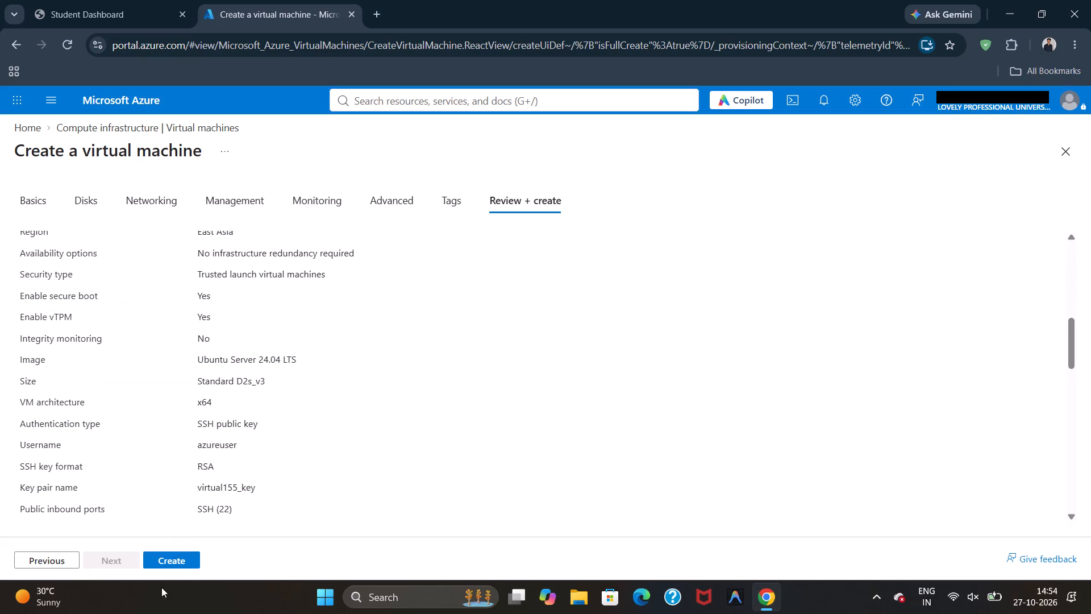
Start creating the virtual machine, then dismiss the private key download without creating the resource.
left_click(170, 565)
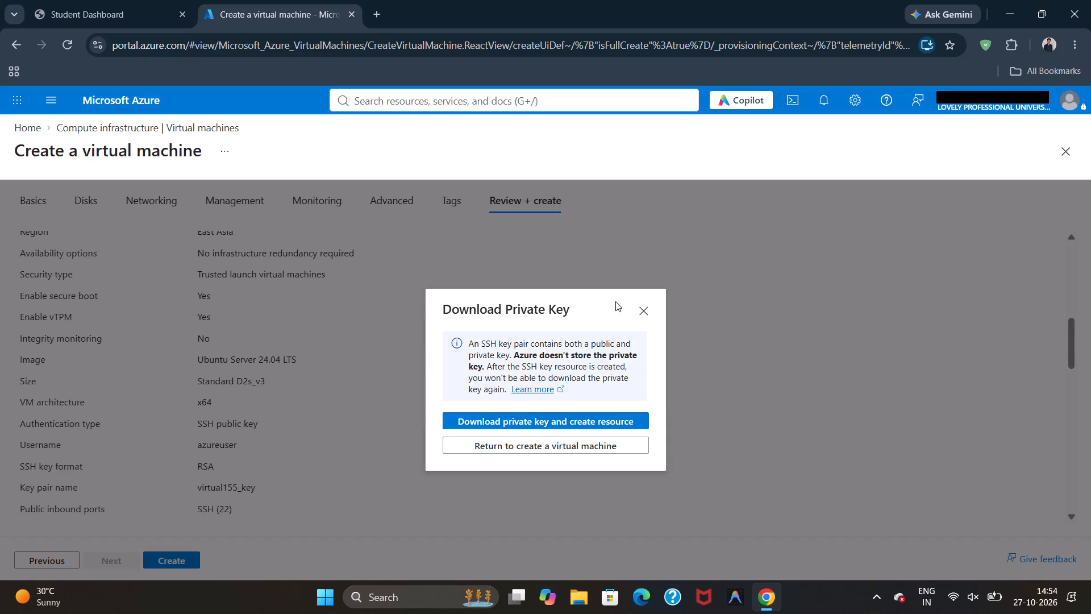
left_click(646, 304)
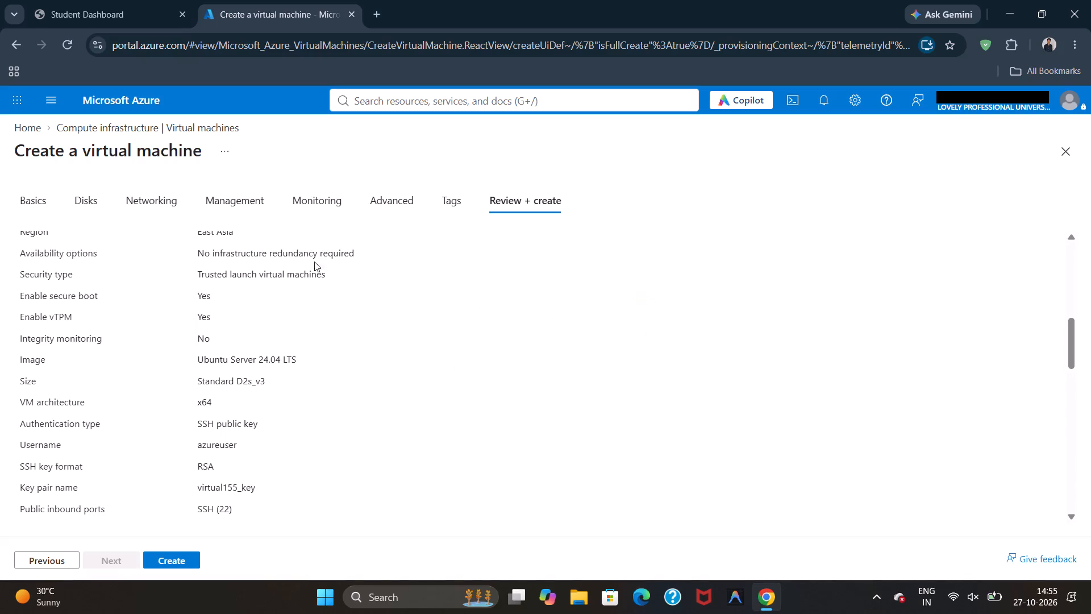
Look through the Management, Monitoring and Networking settings for the public inbound port options.
left_click(228, 201)
scroll(306, 386, "down", 9)
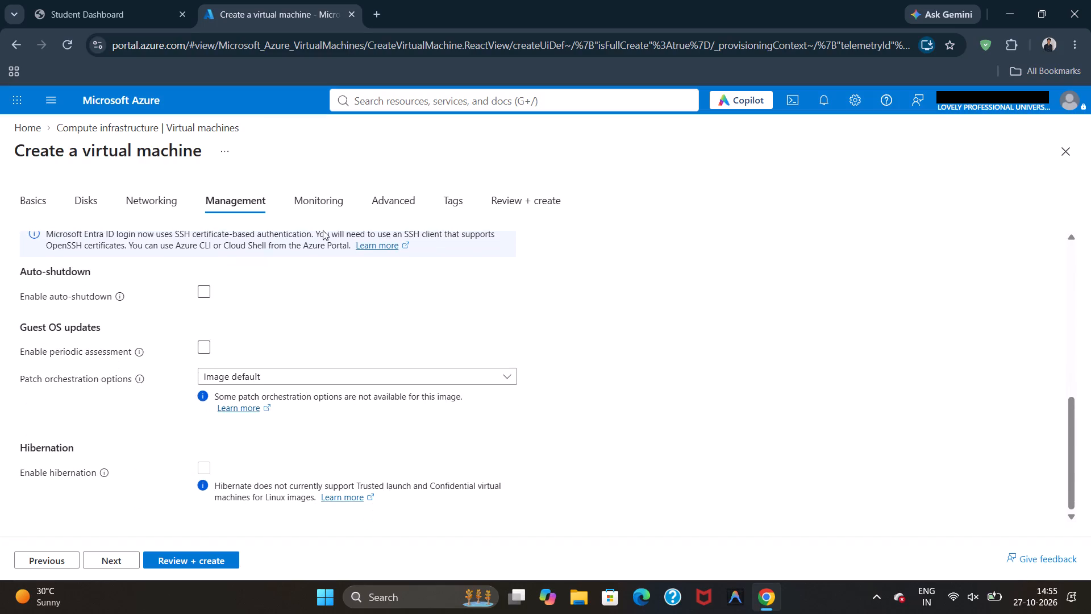
left_click(311, 206)
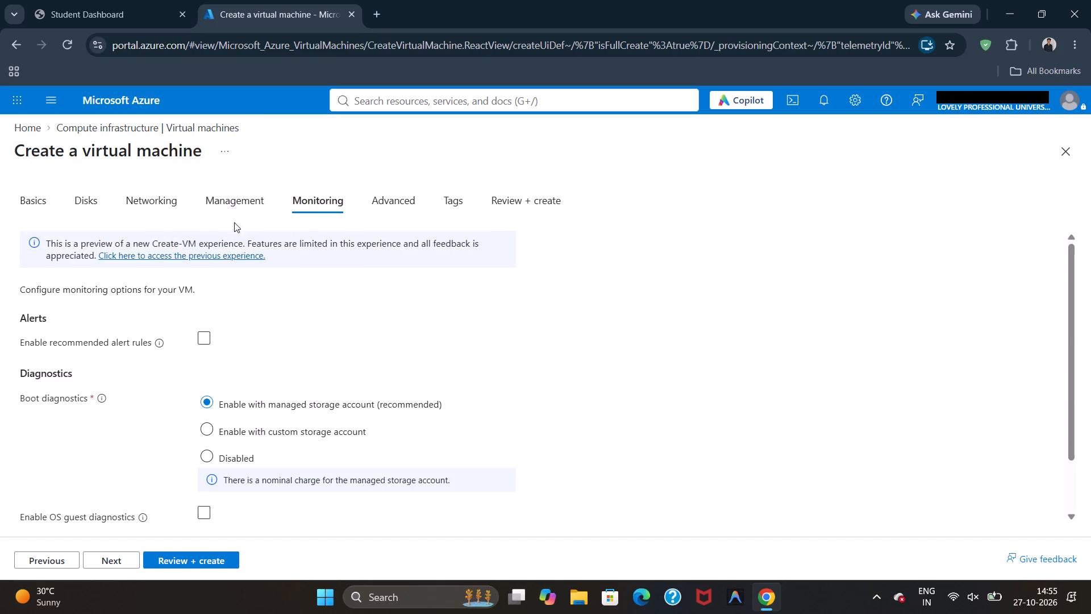
left_click(164, 205)
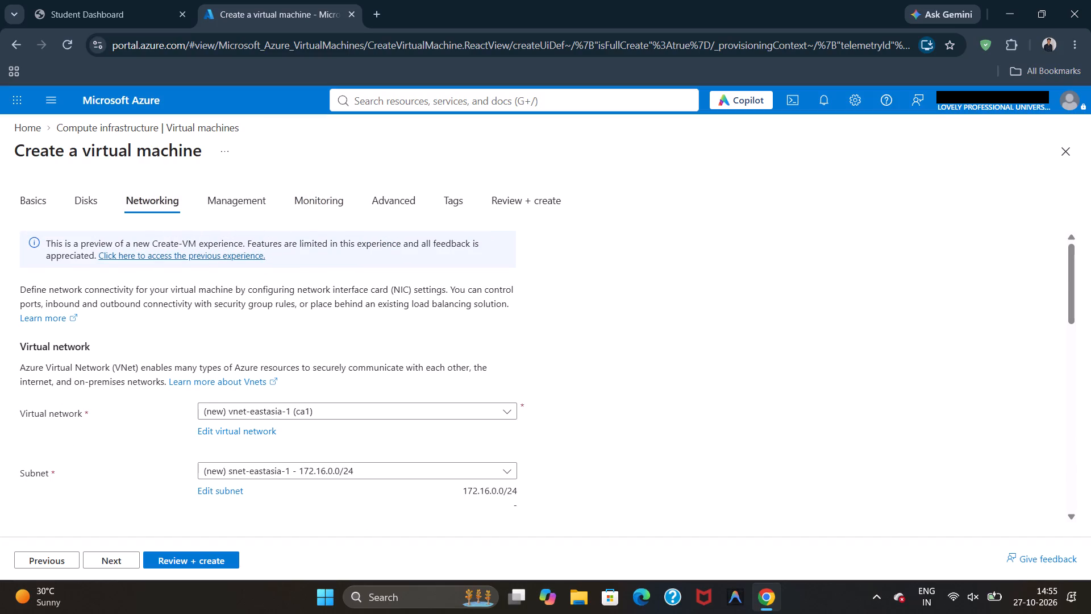
scroll(288, 370, "down", 6)
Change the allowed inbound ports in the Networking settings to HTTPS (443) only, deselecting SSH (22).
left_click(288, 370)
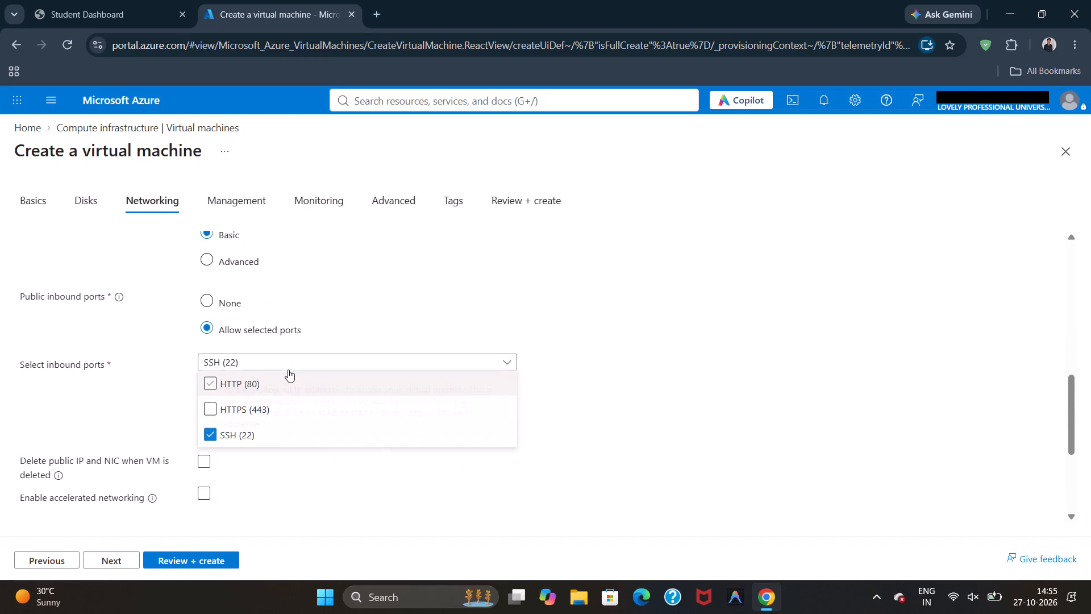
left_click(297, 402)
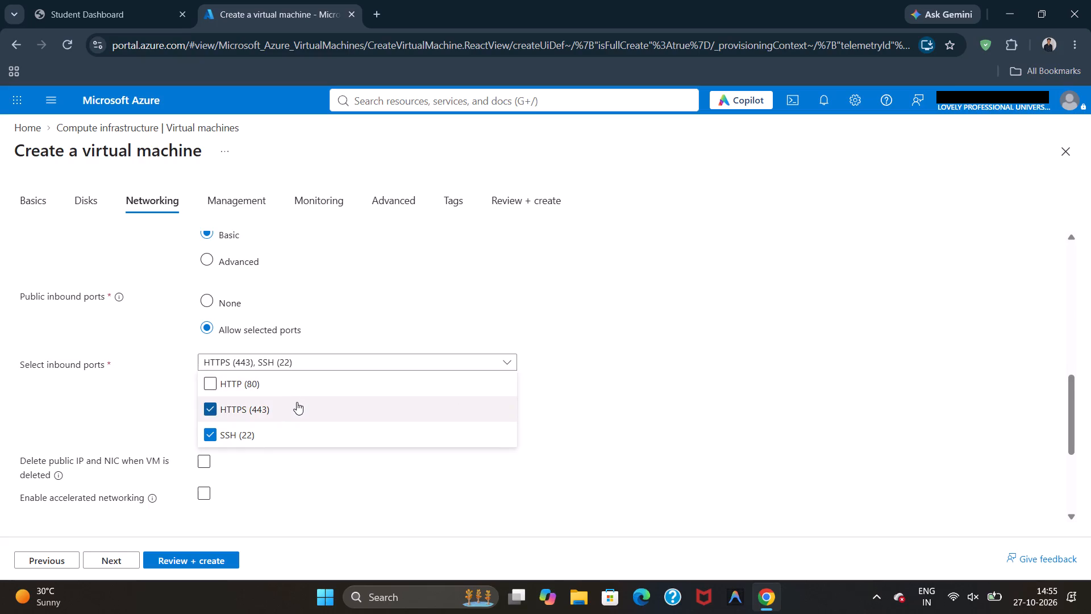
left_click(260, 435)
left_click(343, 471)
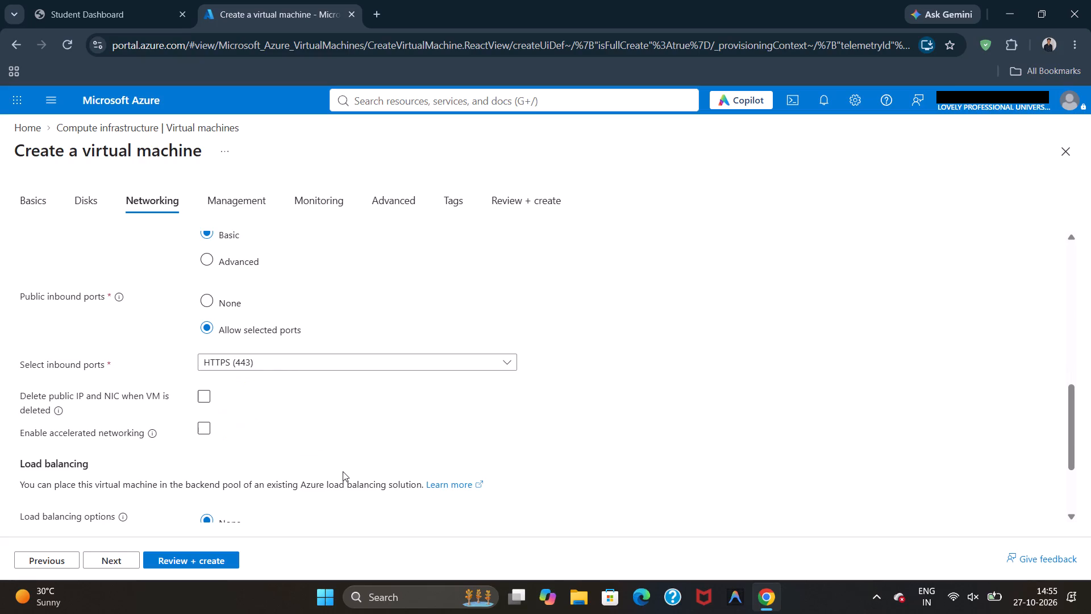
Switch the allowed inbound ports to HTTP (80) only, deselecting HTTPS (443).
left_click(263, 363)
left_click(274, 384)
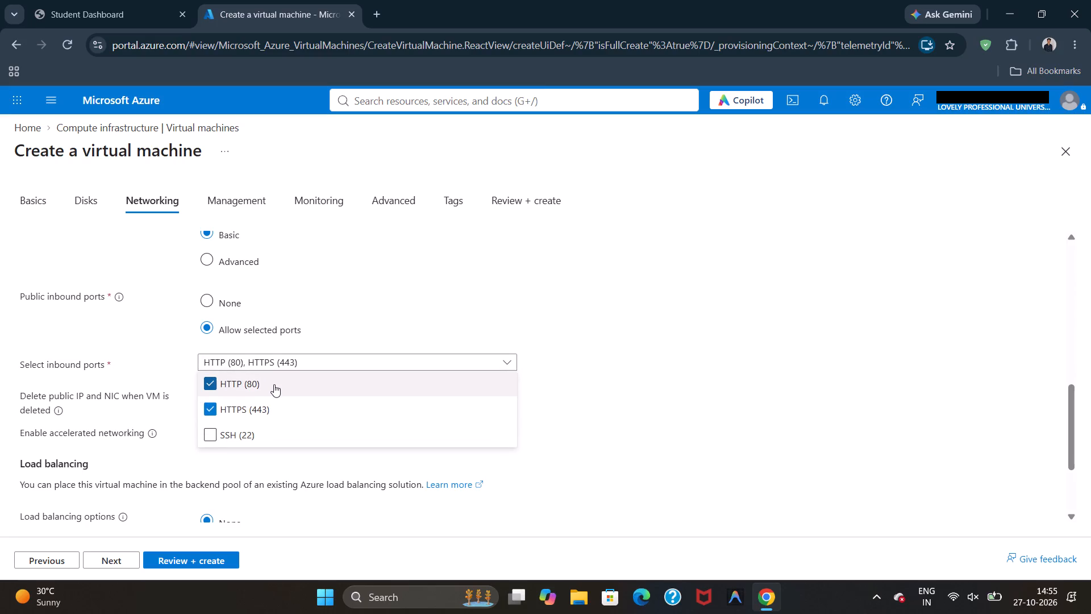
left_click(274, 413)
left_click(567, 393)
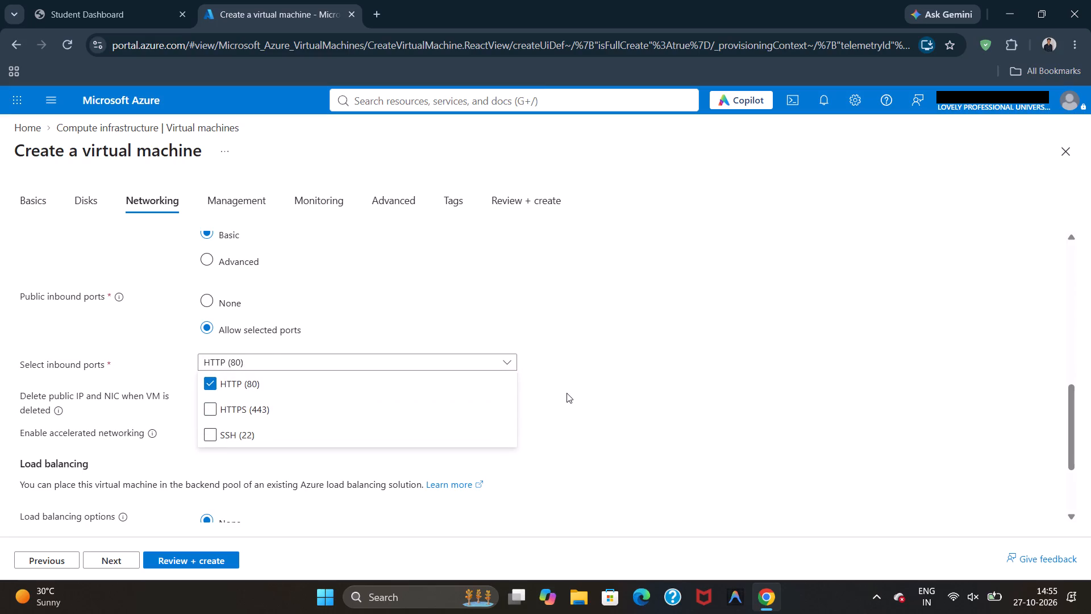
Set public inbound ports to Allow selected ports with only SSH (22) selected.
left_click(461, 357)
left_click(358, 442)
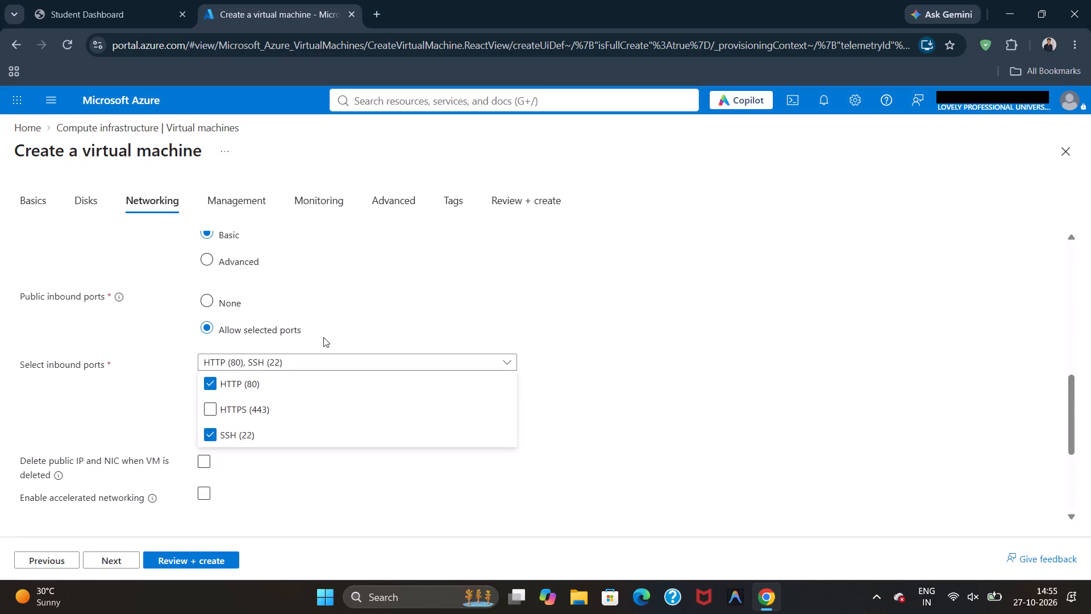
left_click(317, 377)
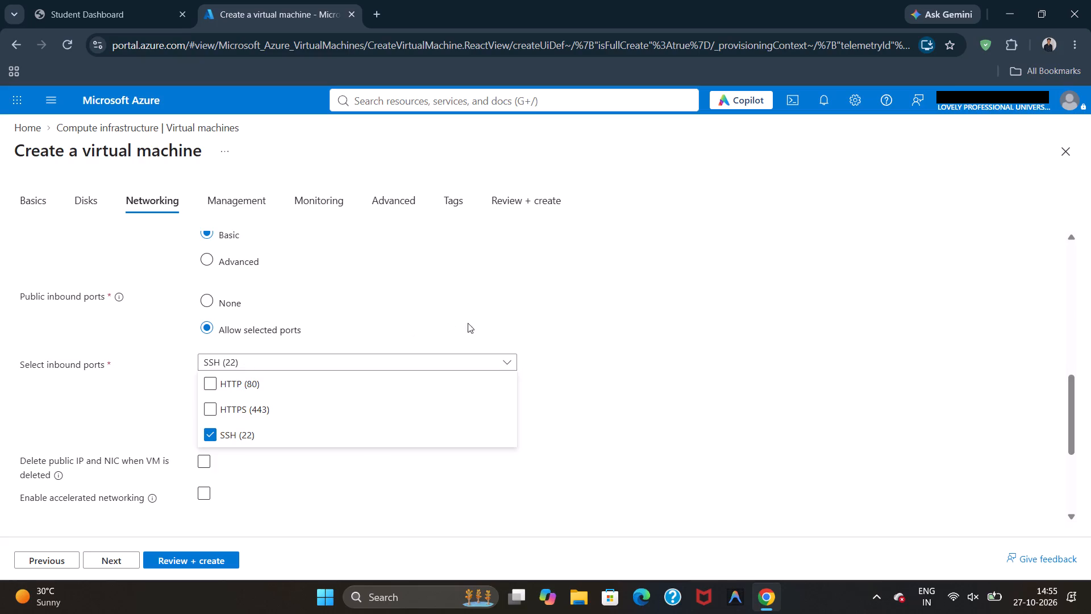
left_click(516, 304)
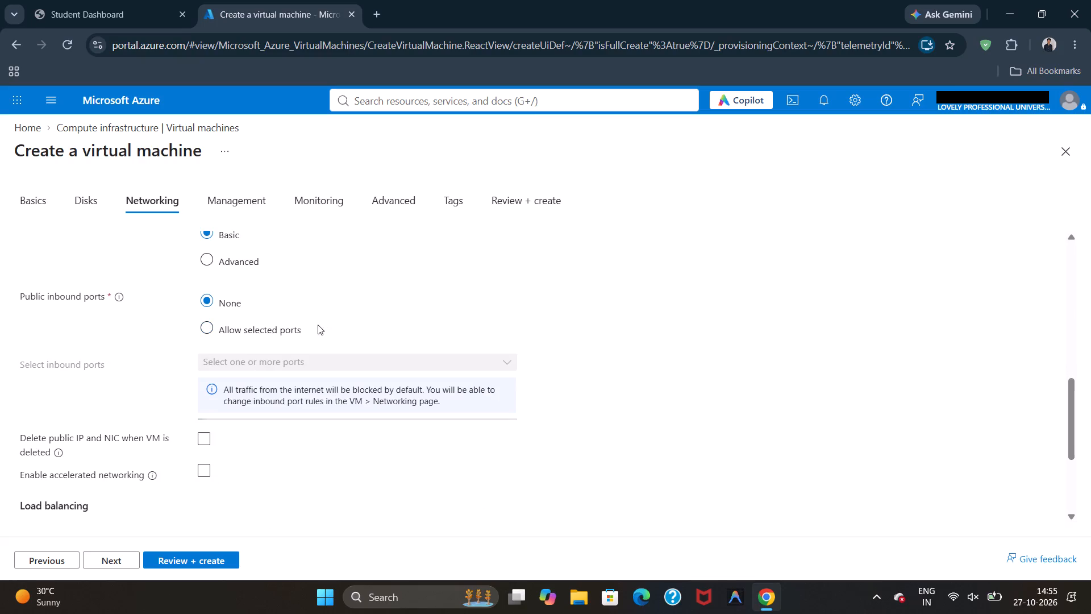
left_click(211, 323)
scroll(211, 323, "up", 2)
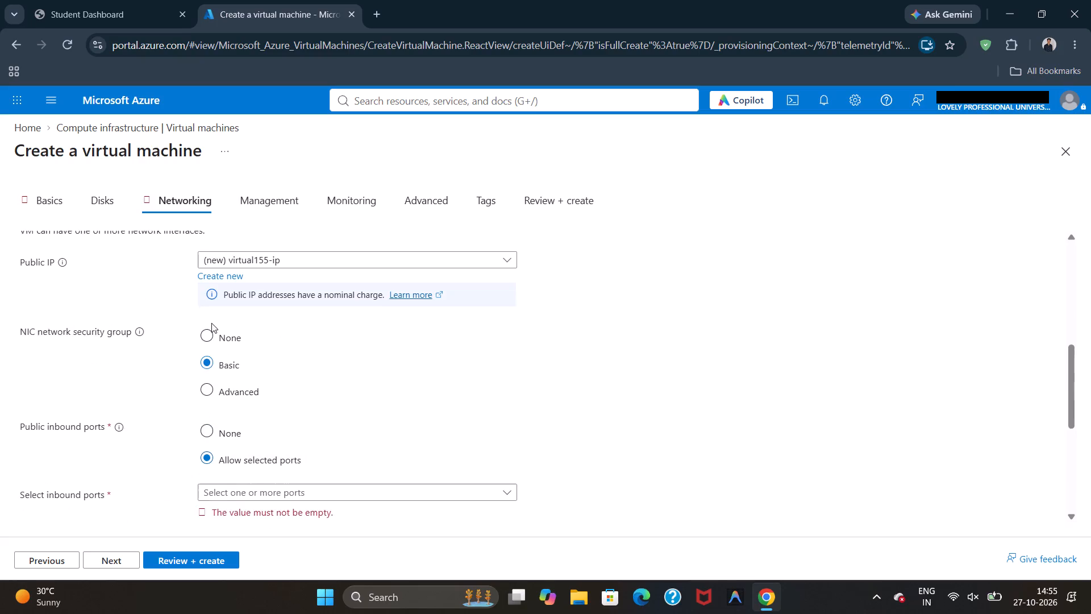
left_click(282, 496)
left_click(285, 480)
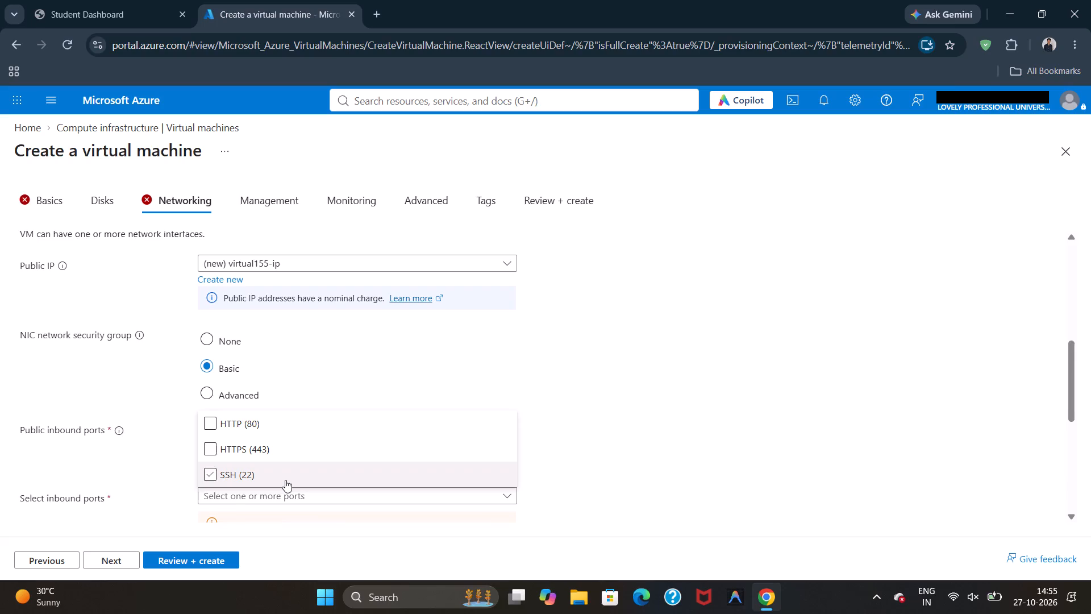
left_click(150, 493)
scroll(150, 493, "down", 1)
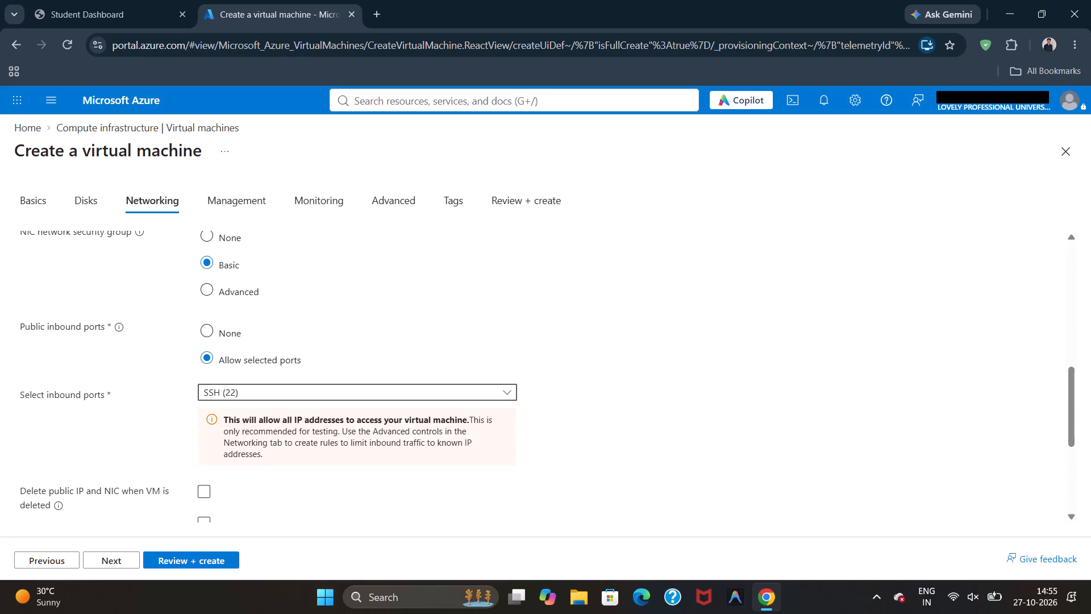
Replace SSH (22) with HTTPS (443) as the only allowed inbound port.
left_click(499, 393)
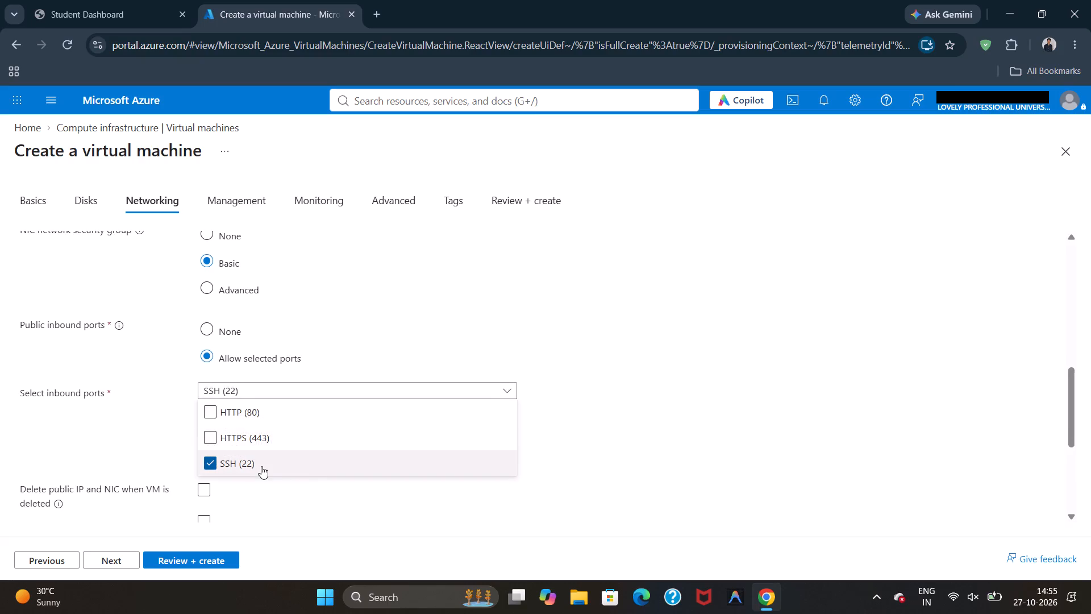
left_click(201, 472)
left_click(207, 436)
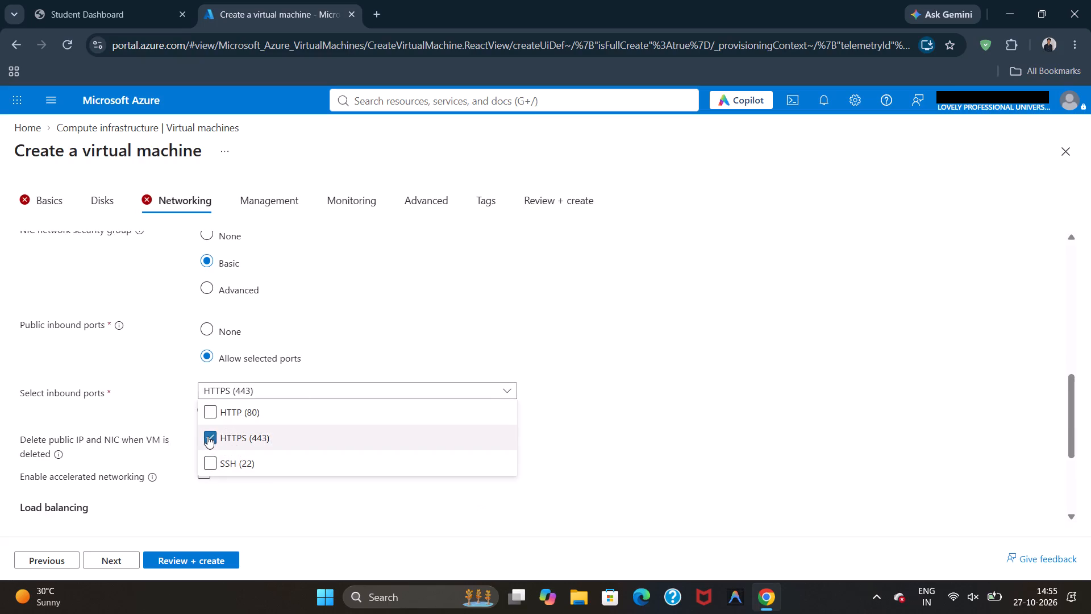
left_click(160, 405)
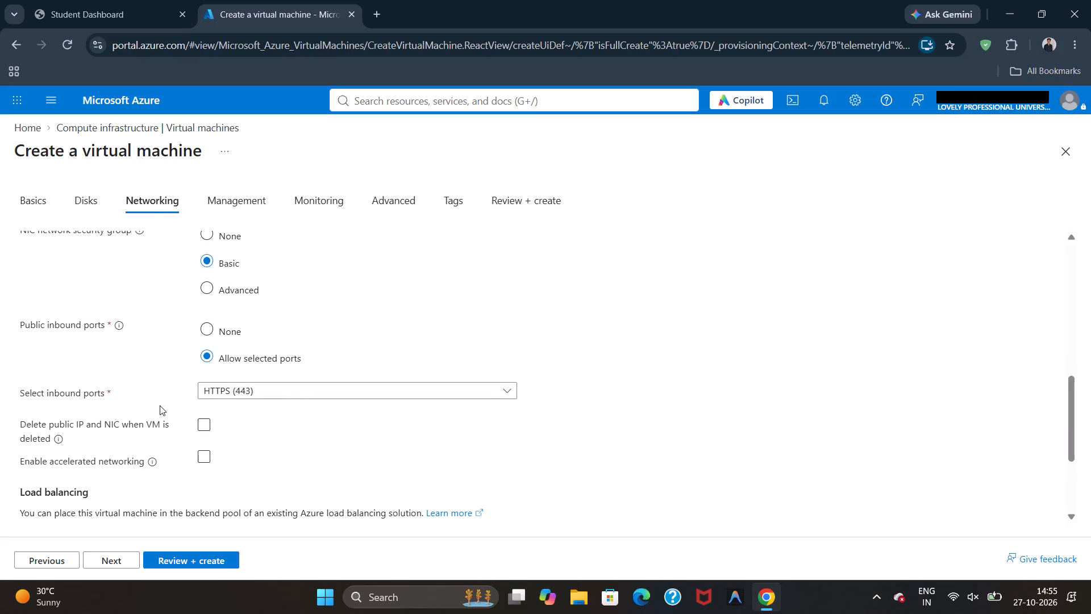
Replace HTTPS (443) with HTTP (80) as the only selected inbound port in the Networking settings.
scroll(310, 397, "down", 2)
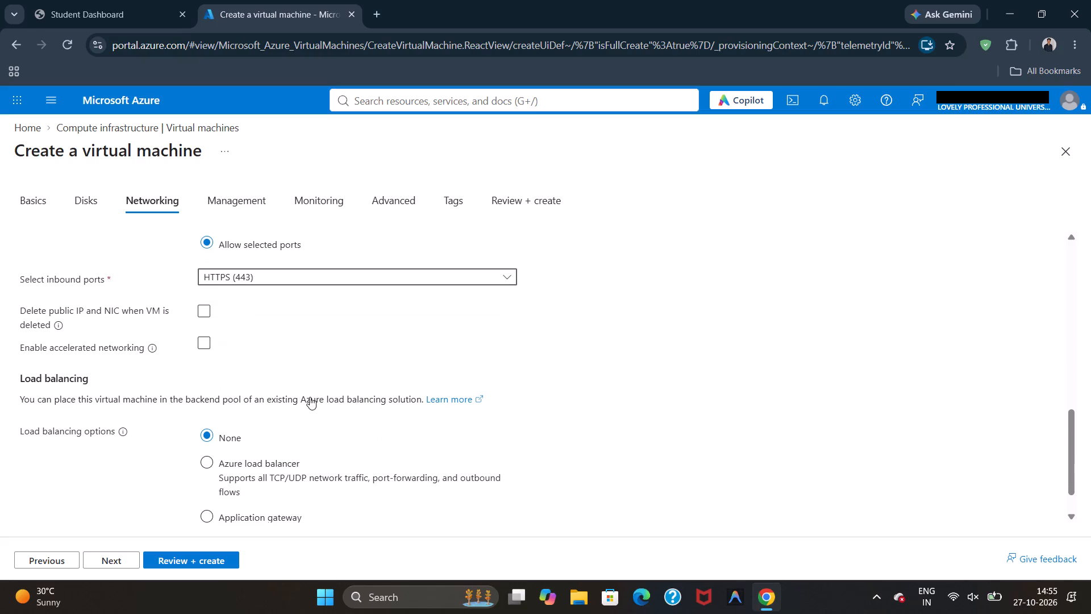
scroll(310, 397, "down", 2)
scroll(310, 397, "up", 2)
left_click(313, 435)
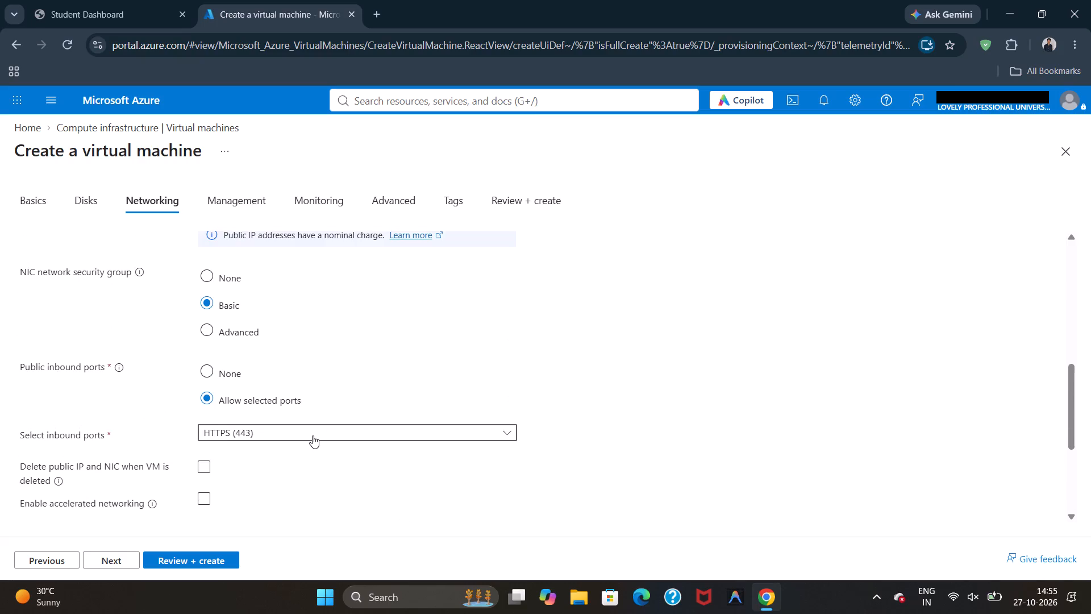
left_click(210, 473)
left_click(210, 454)
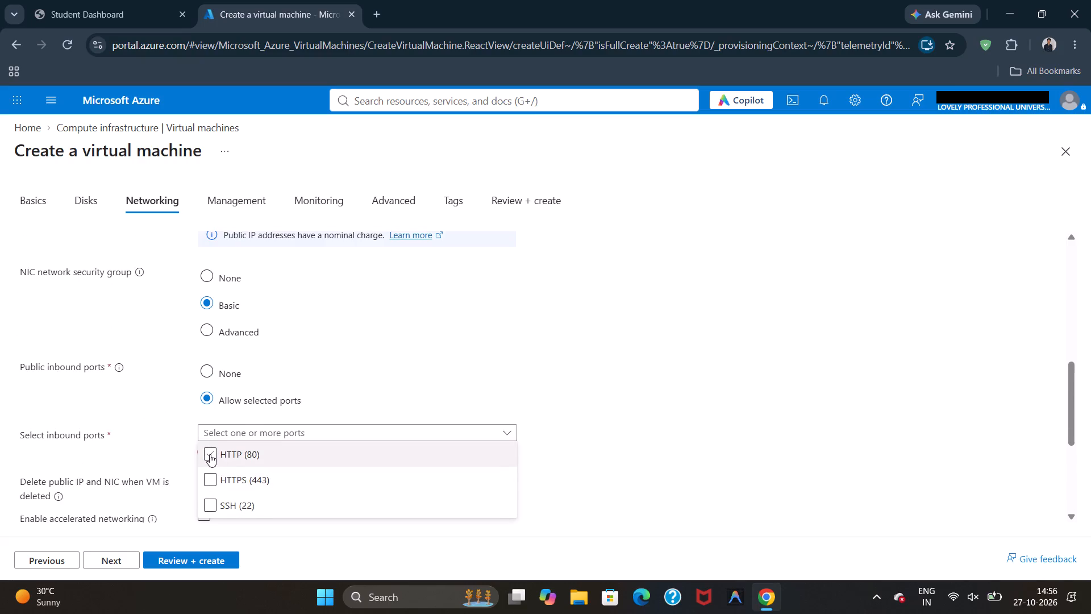
left_click(586, 460)
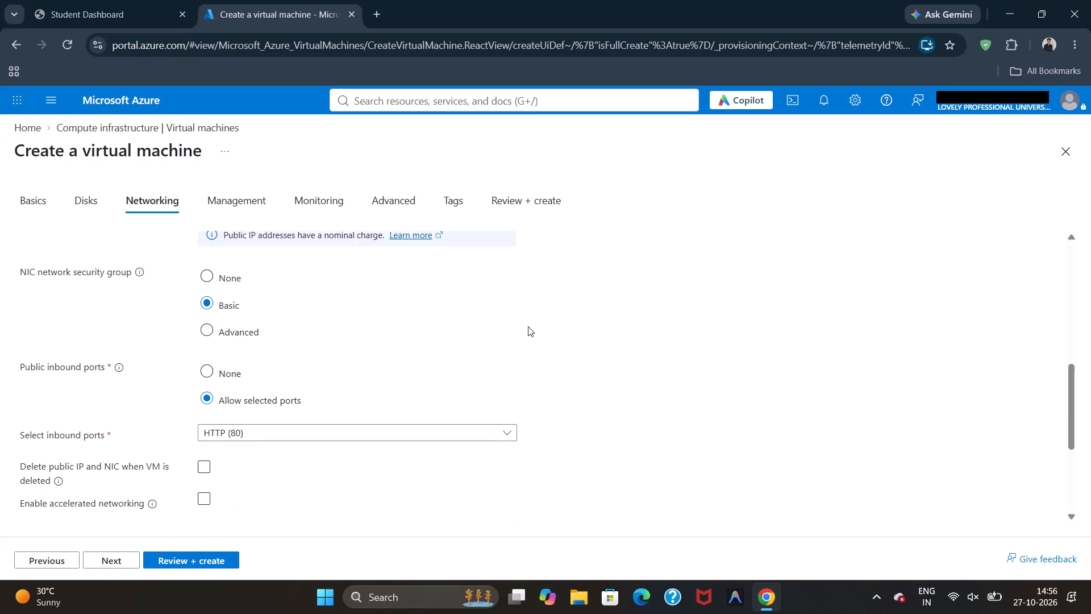
Return to the Review + create summary and examine the Basics, Disks, Networking and Management sections with the changed inbound port.
left_click(508, 201)
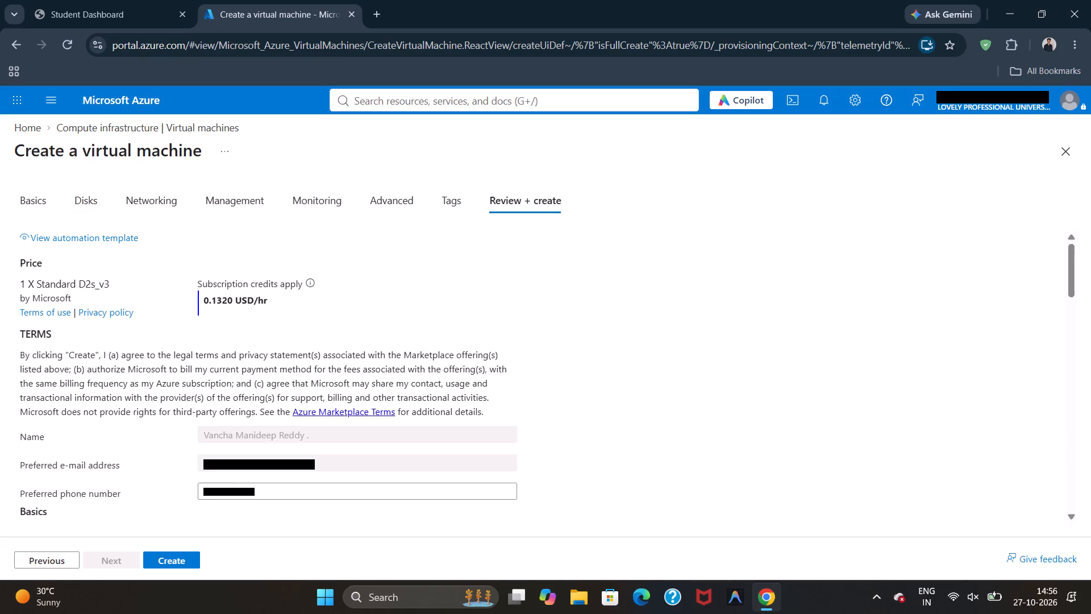
scroll(348, 354, "down", 4)
scroll(348, 354, "up", 5)
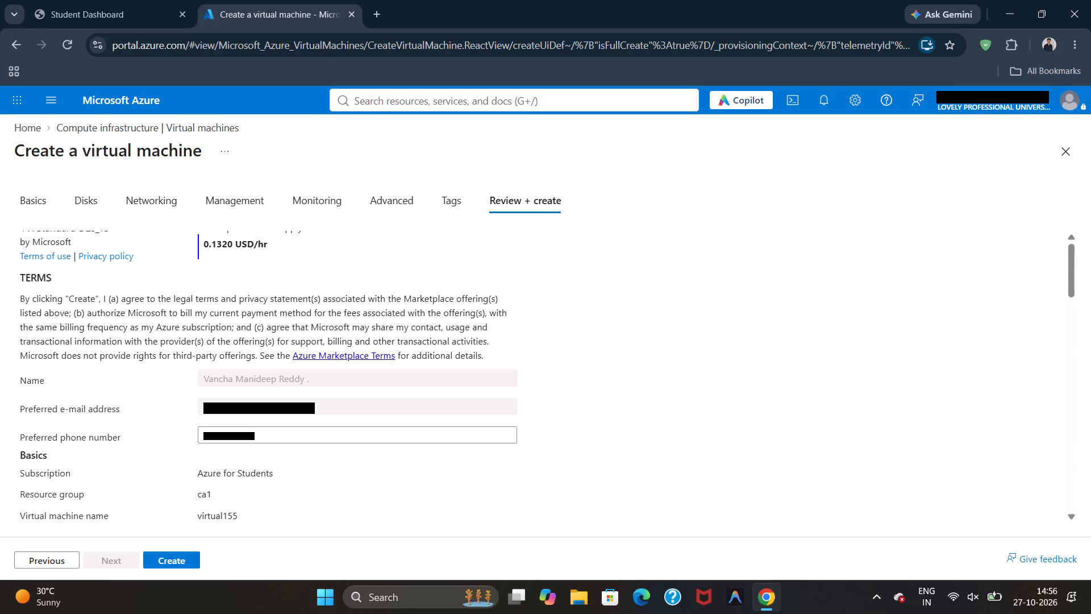
scroll(348, 354, "down", 2)
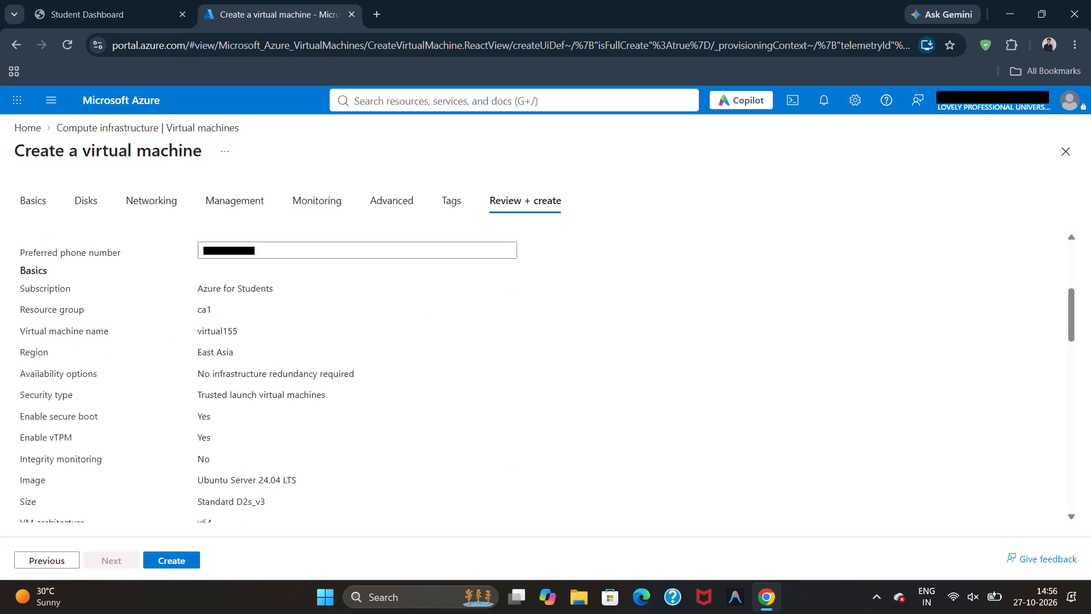
scroll(348, 354, "down", 5)
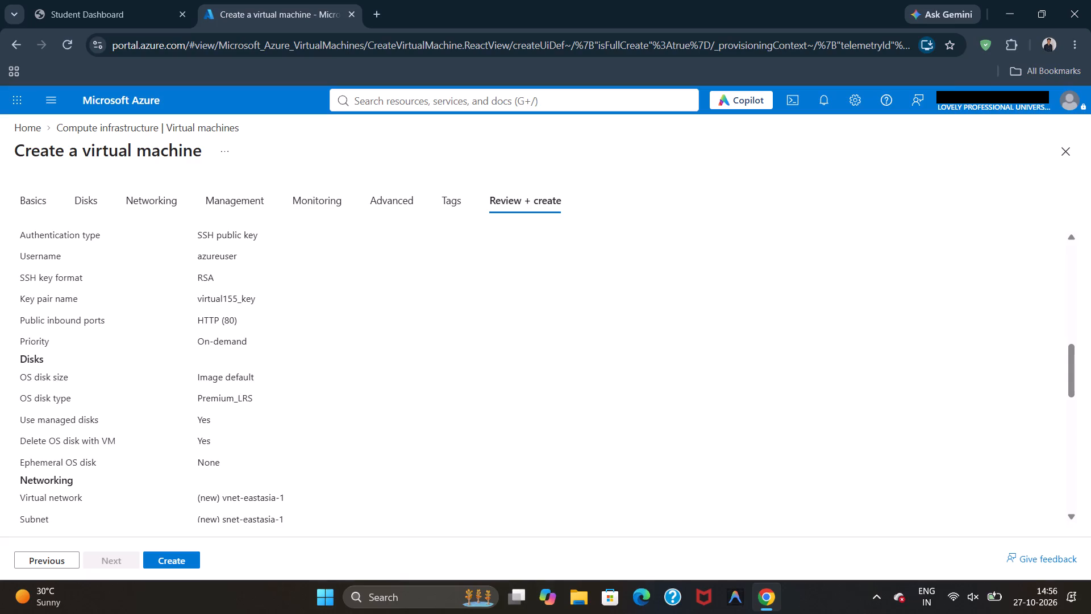
scroll(348, 354, "down", 4)
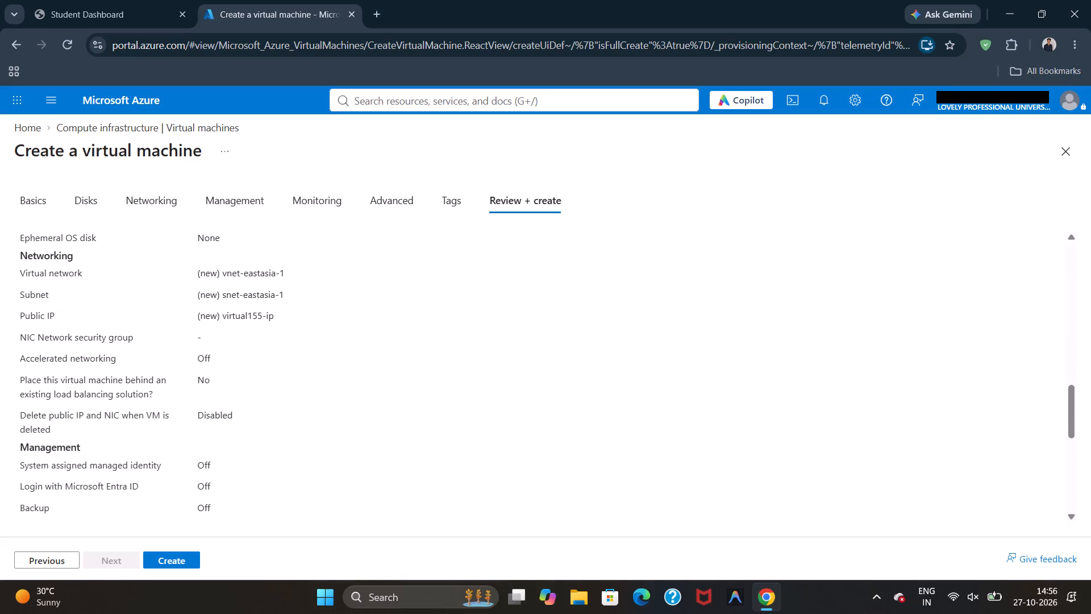
scroll(348, 354, "down", 2)
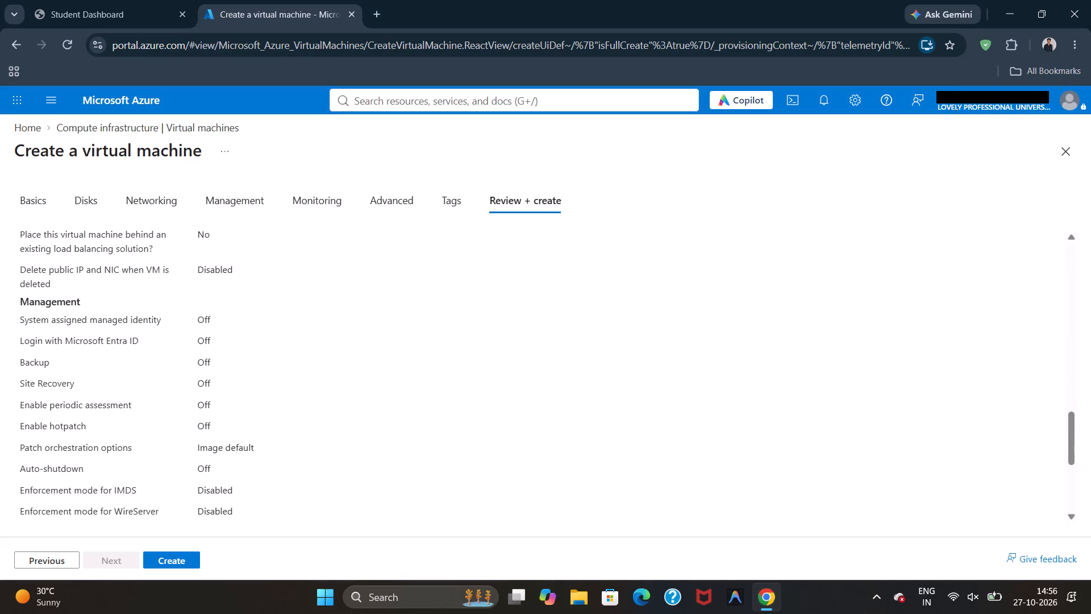
Examine the remaining Management, Monitoring and Advanced sections of the summary, then recheck the Networking, Disks and Basics sections.
scroll(348, 354, "down", 3)
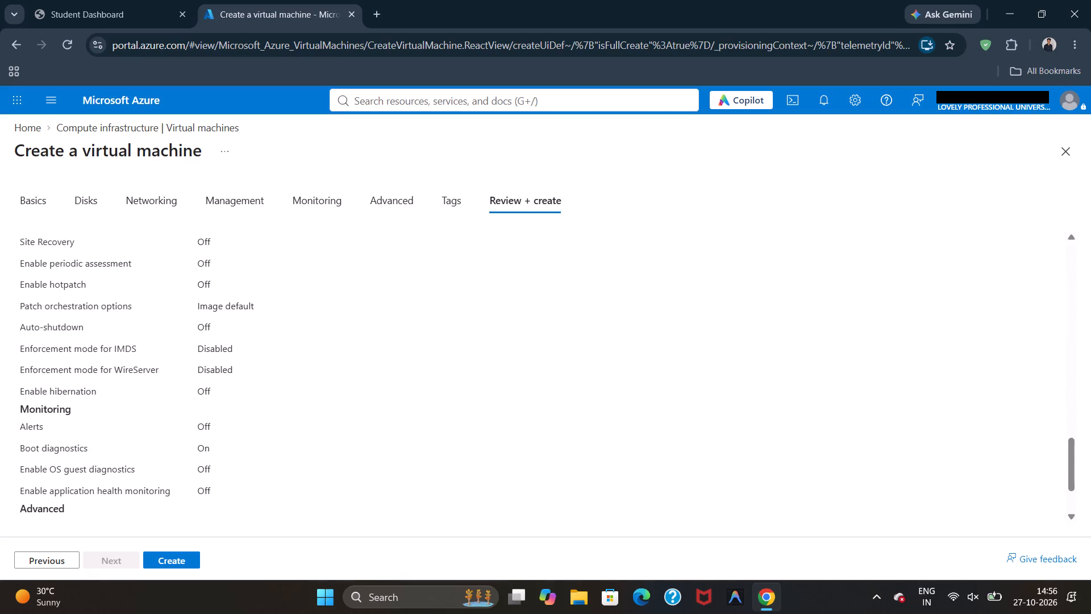
scroll(348, 354, "down", 1)
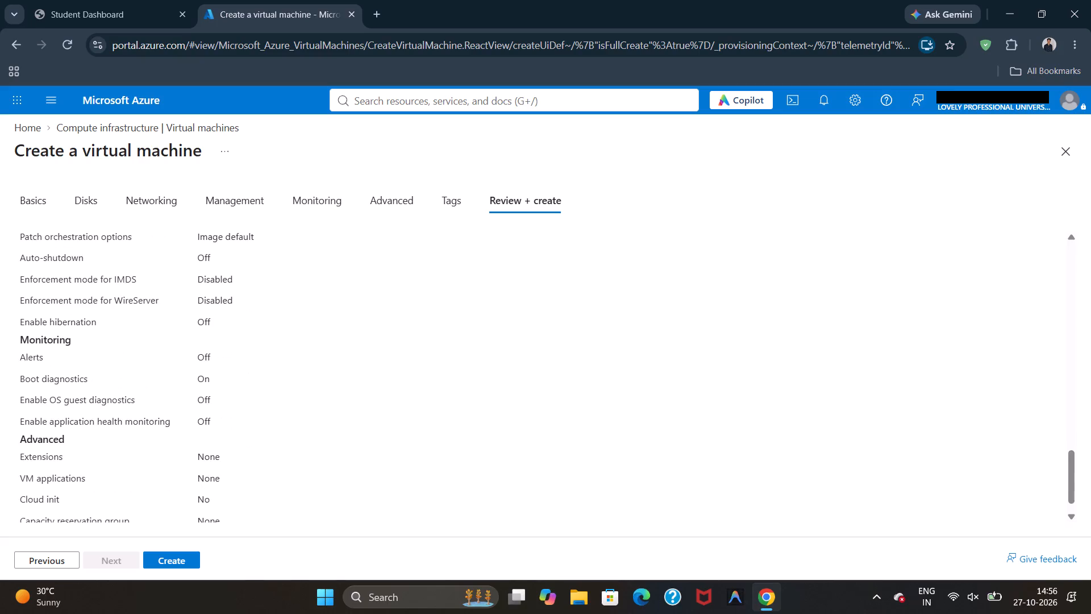
scroll(348, 354, "down", 2)
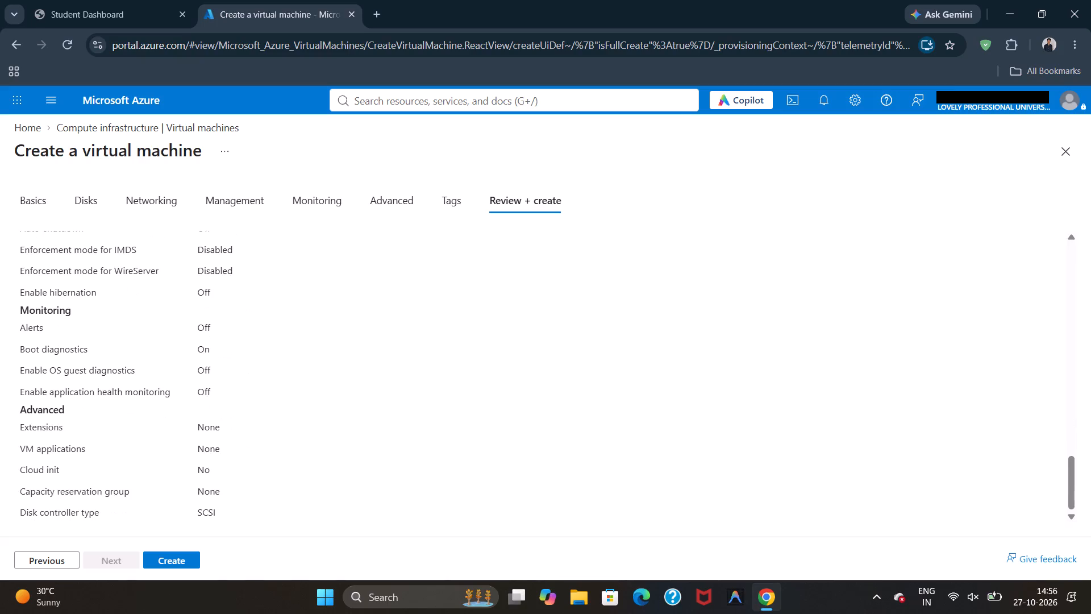
scroll(348, 354, "up", 5)
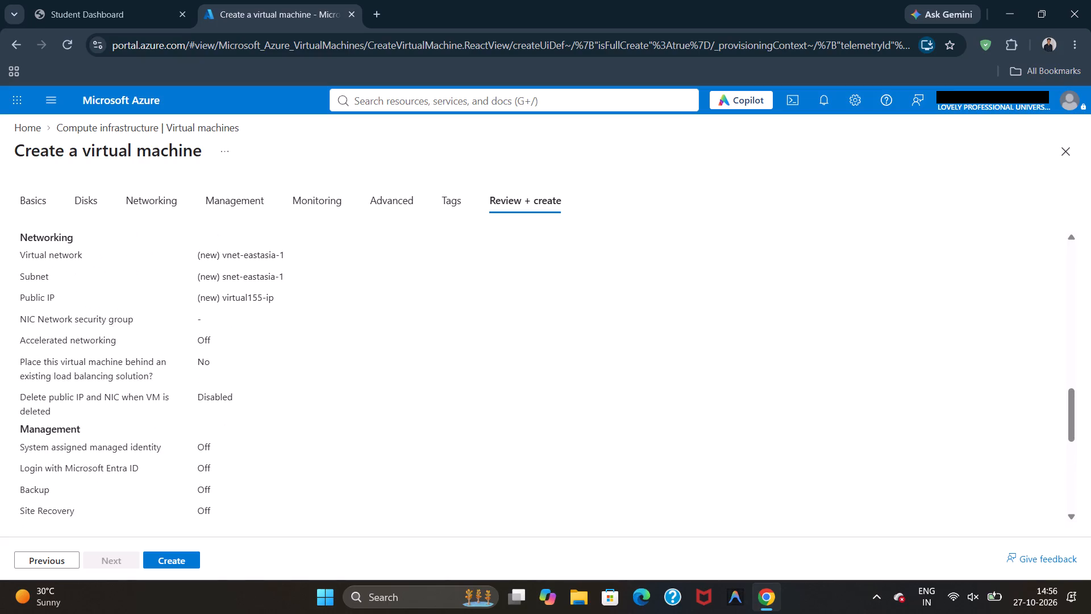
scroll(348, 354, "up", 5)
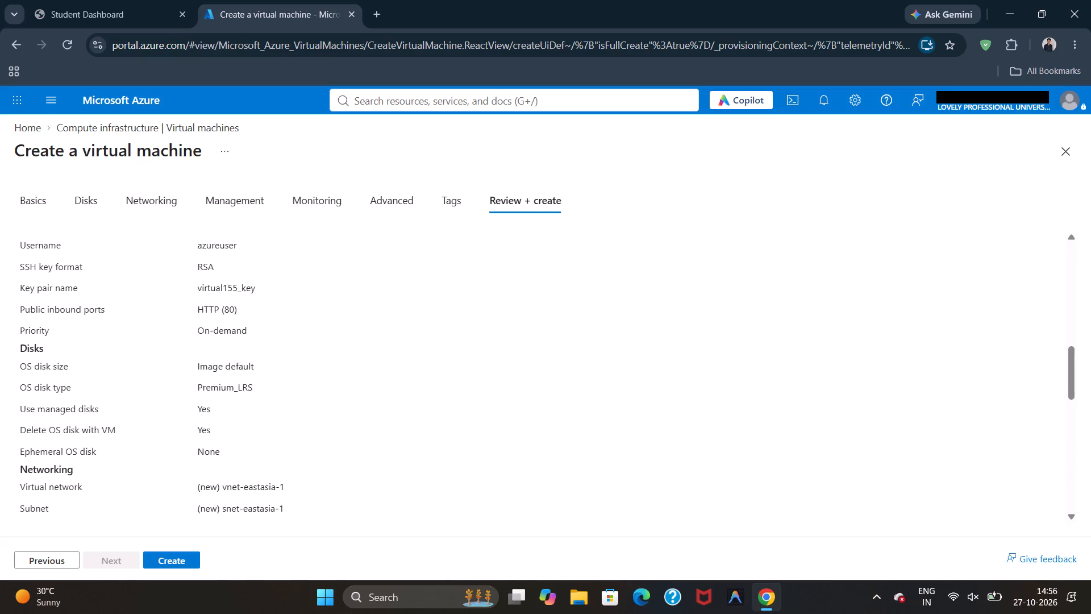
scroll(348, 354, "up", 5)
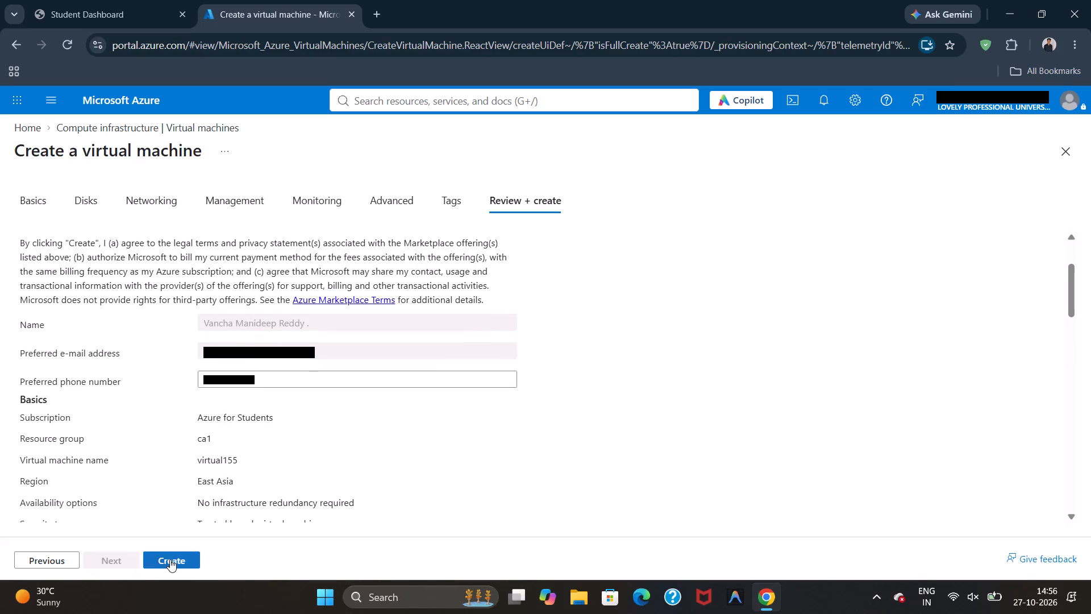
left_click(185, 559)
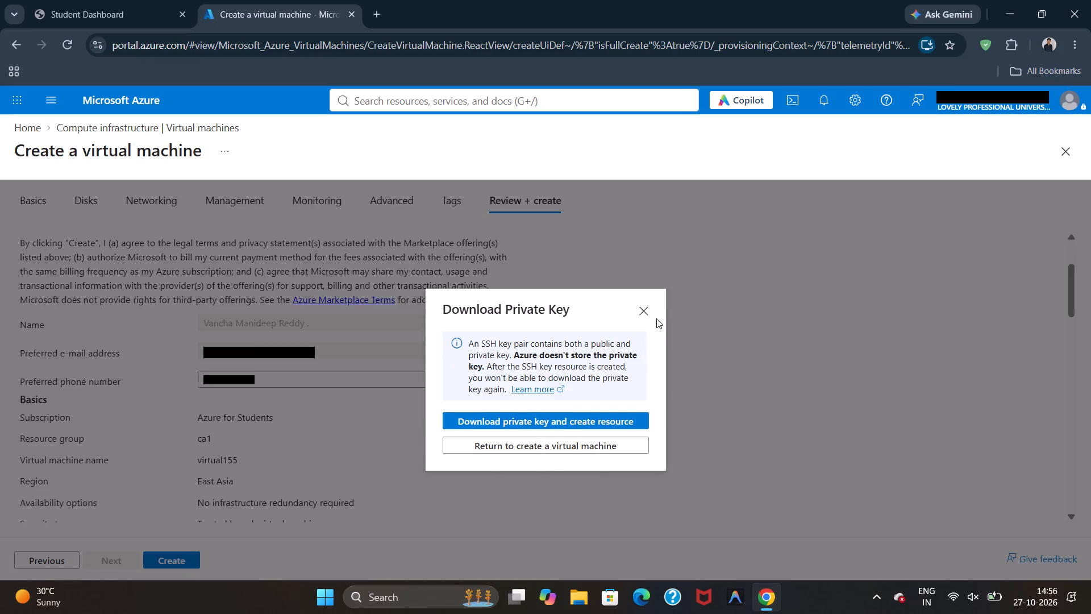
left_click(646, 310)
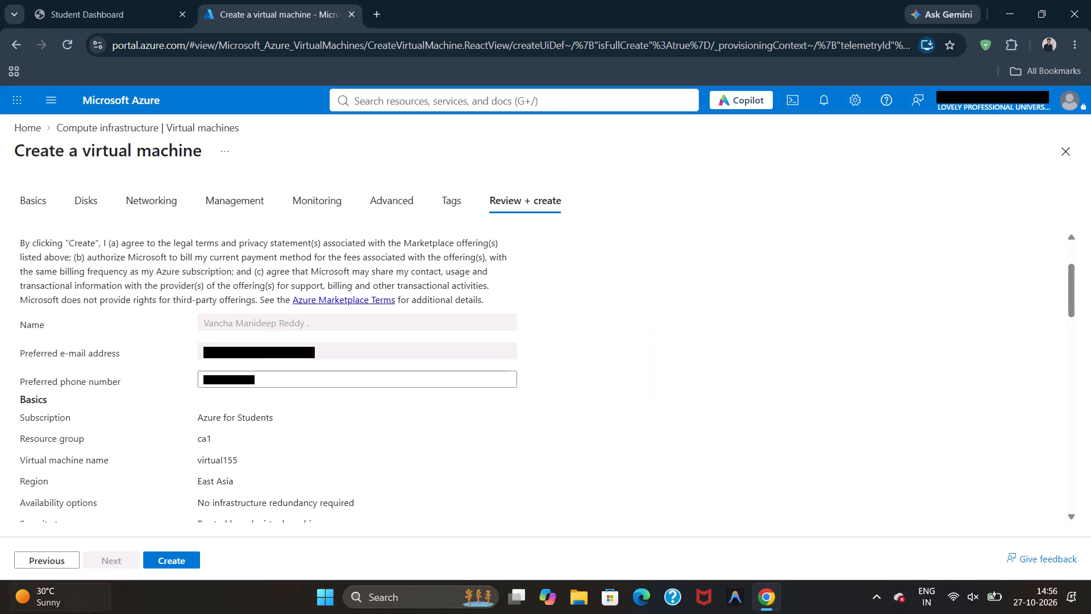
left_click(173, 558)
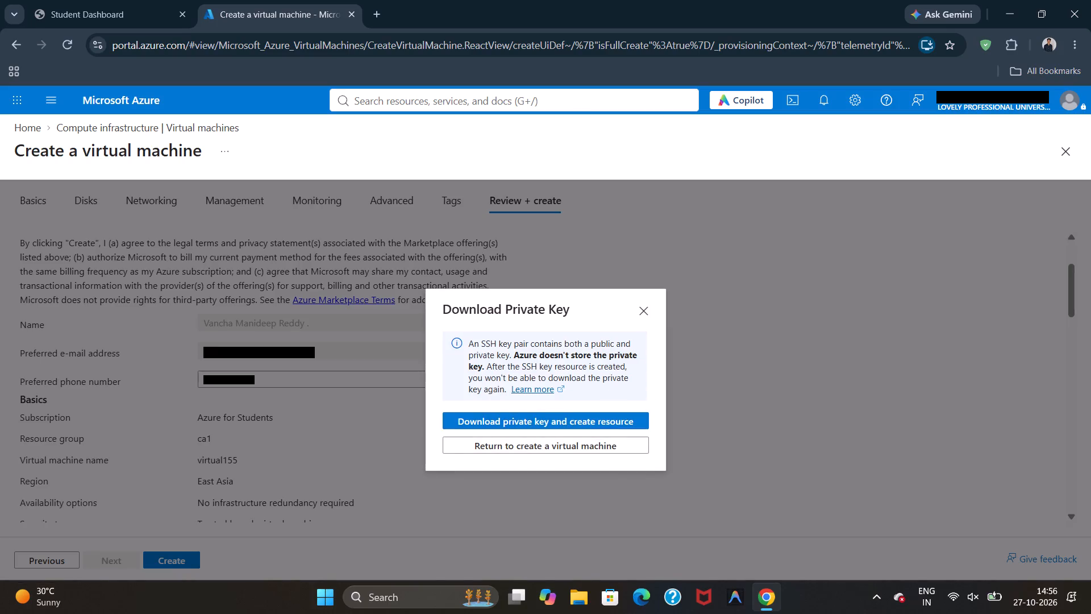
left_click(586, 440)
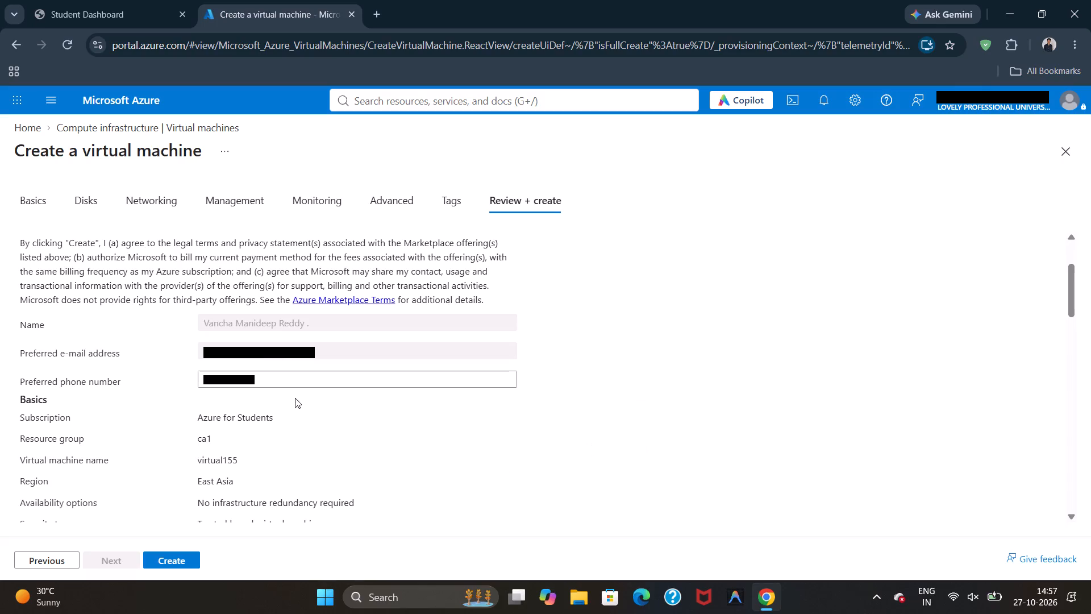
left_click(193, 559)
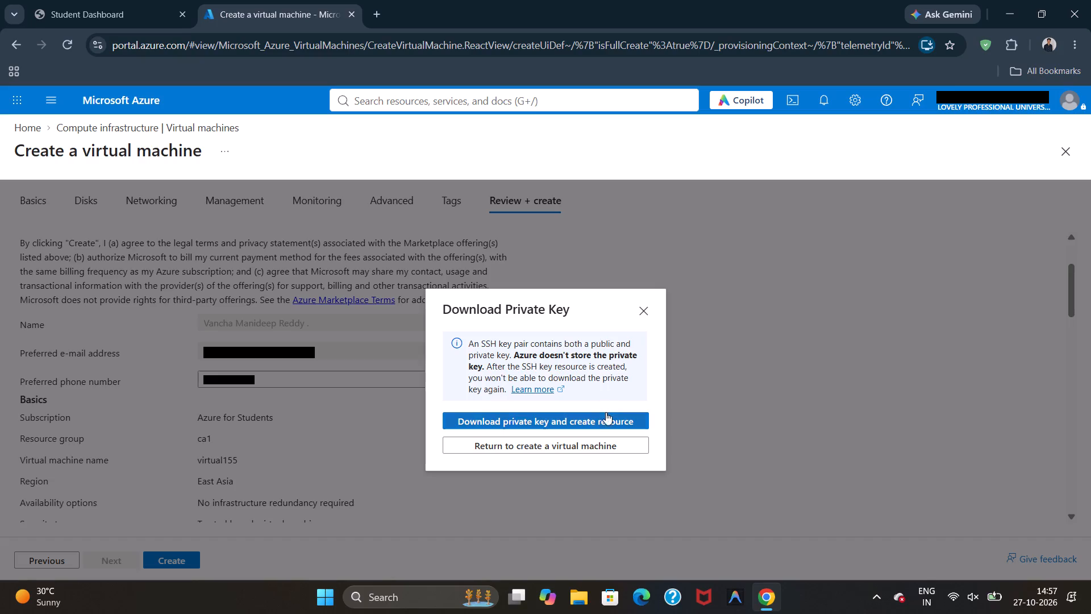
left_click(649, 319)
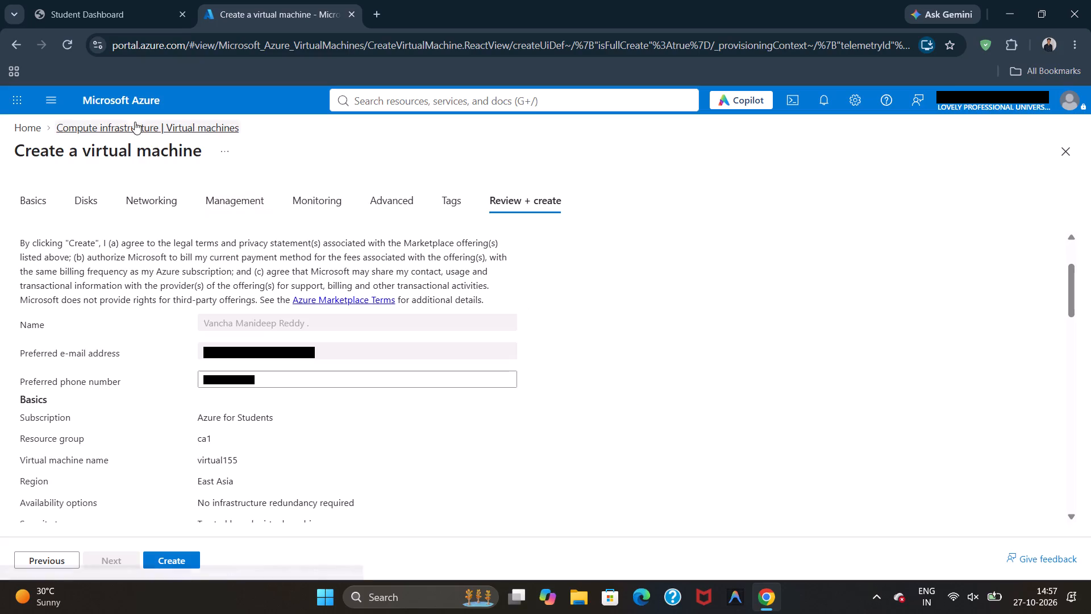
Go back to the Basics settings and reload the virtual machine creation form to start over with blank fields.
left_click(41, 197)
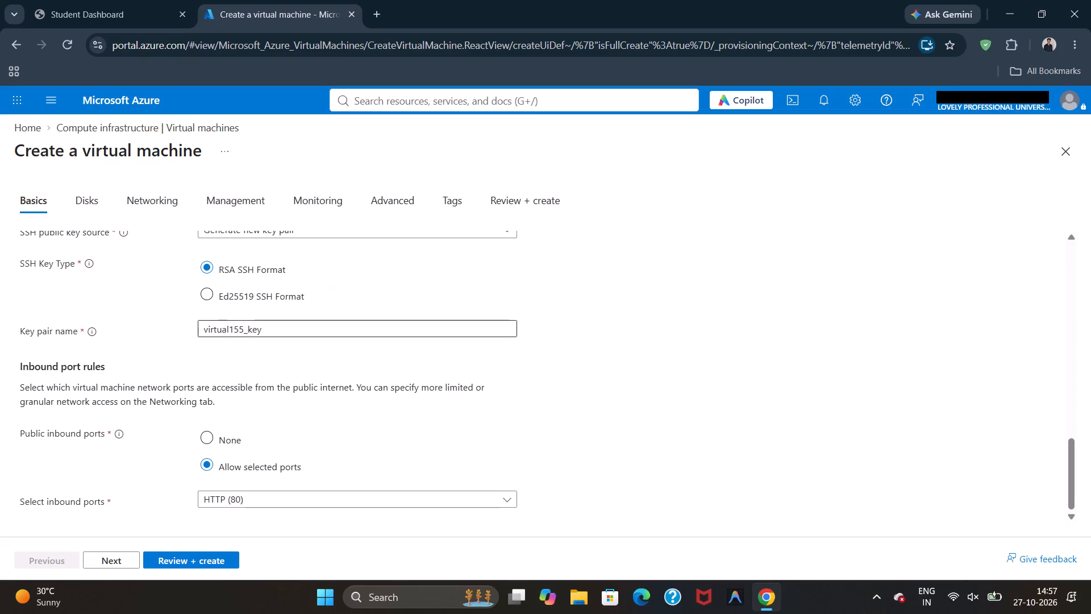
left_click(58, 35)
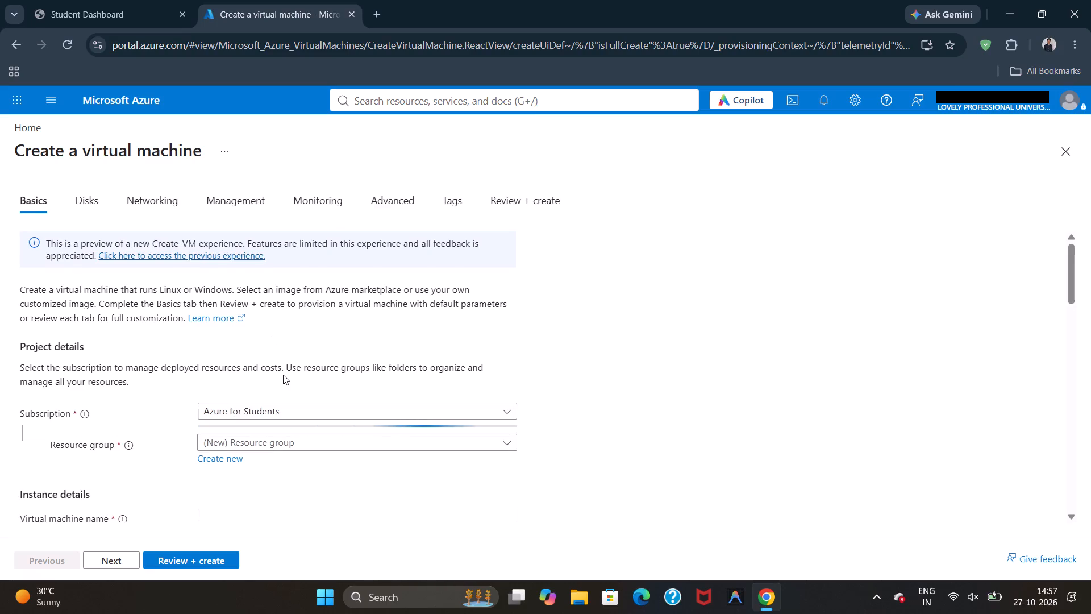
Select the existing resource group ca1 and name the virtual machine vm155.
scroll(283, 375, "down", 1)
left_click(281, 368)
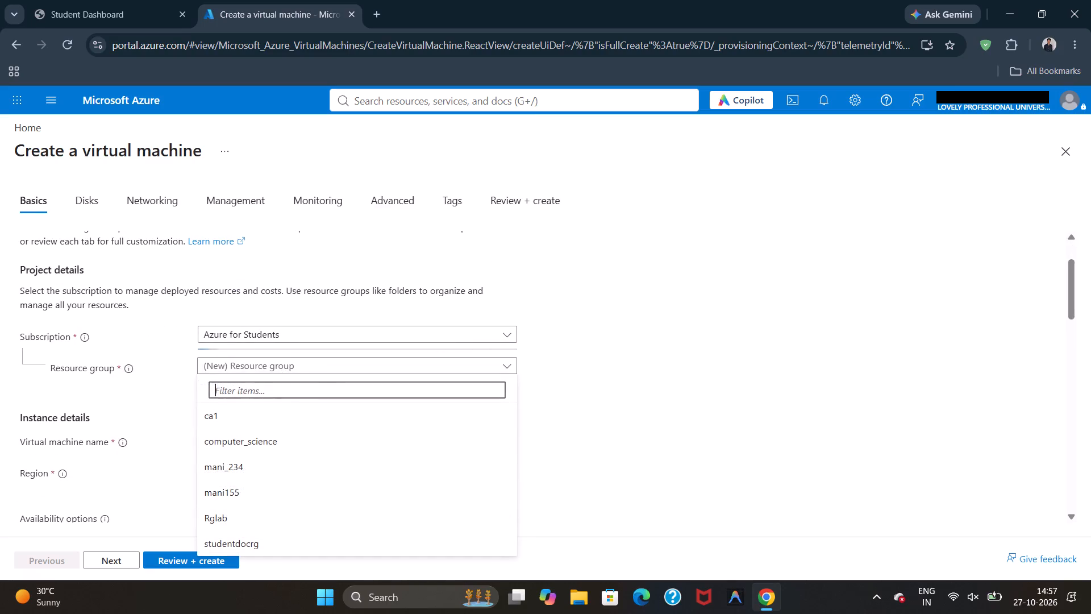
left_click(317, 420)
scroll(317, 420, "down", 1)
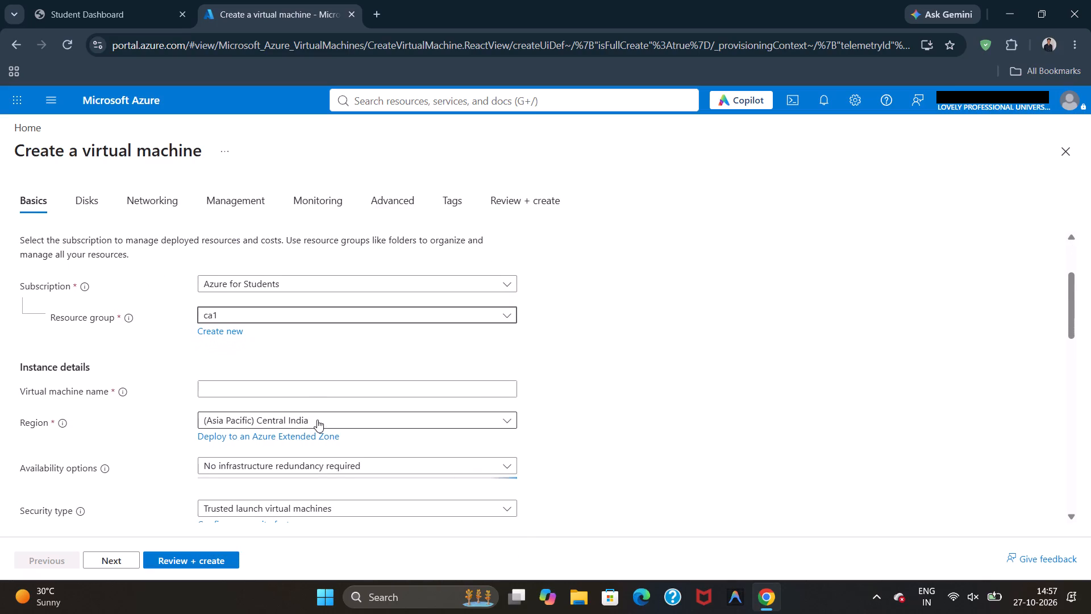
left_click(292, 391)
type("vm")
type("155")
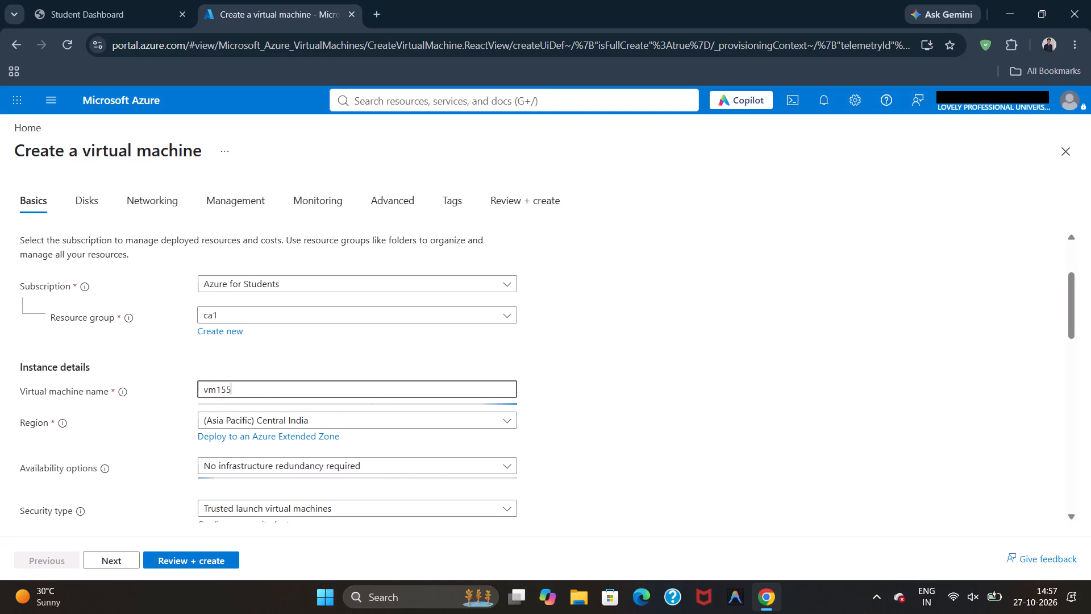
Set the virtual machine's region to (Asia Pacific) East Asia.
left_click(328, 419)
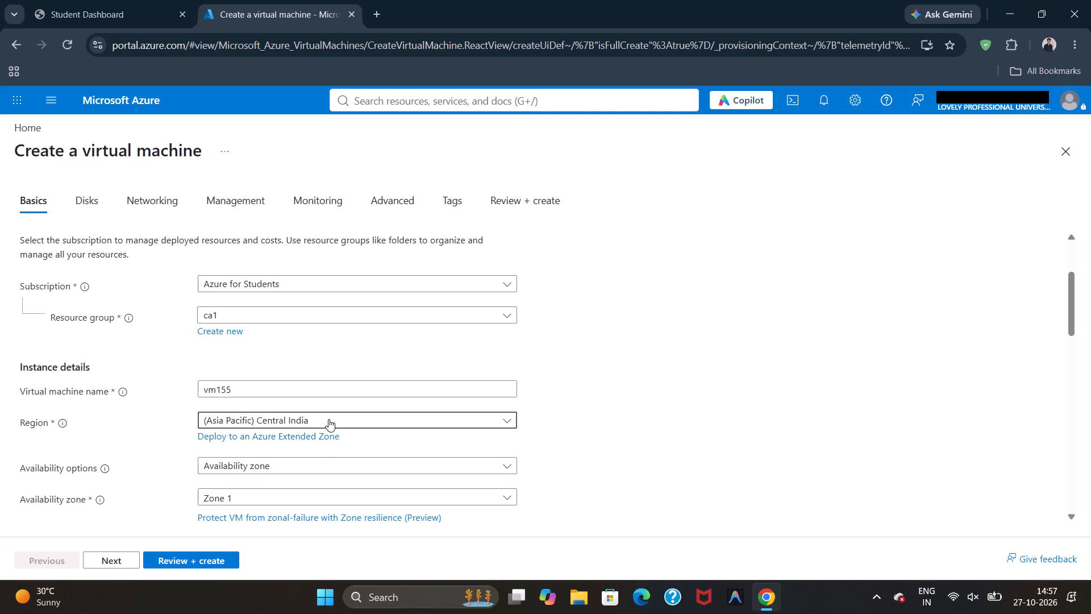
left_click(561, 366)
Examine the available choices for the virtual machine's availability options, security type and image.
scroll(561, 366, "down", 1)
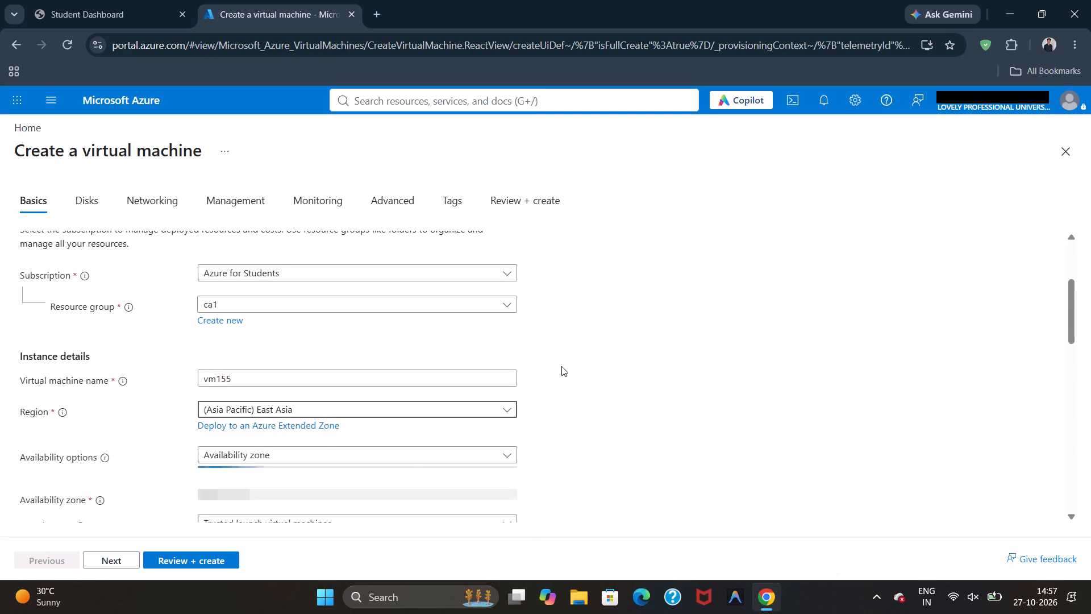
scroll(561, 366, "down", 1)
left_click(459, 323)
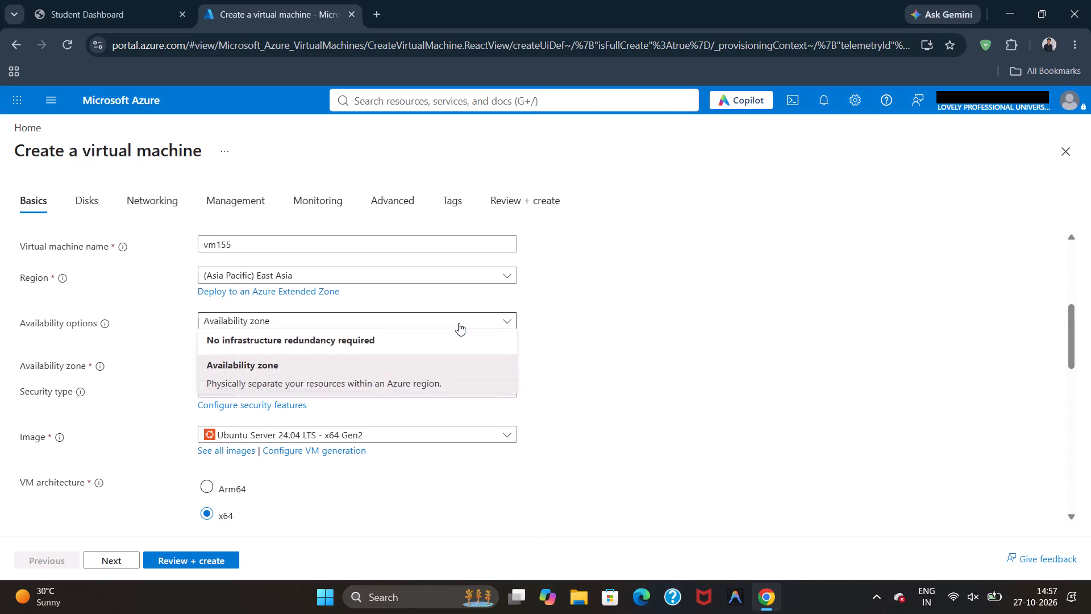
left_click(459, 323)
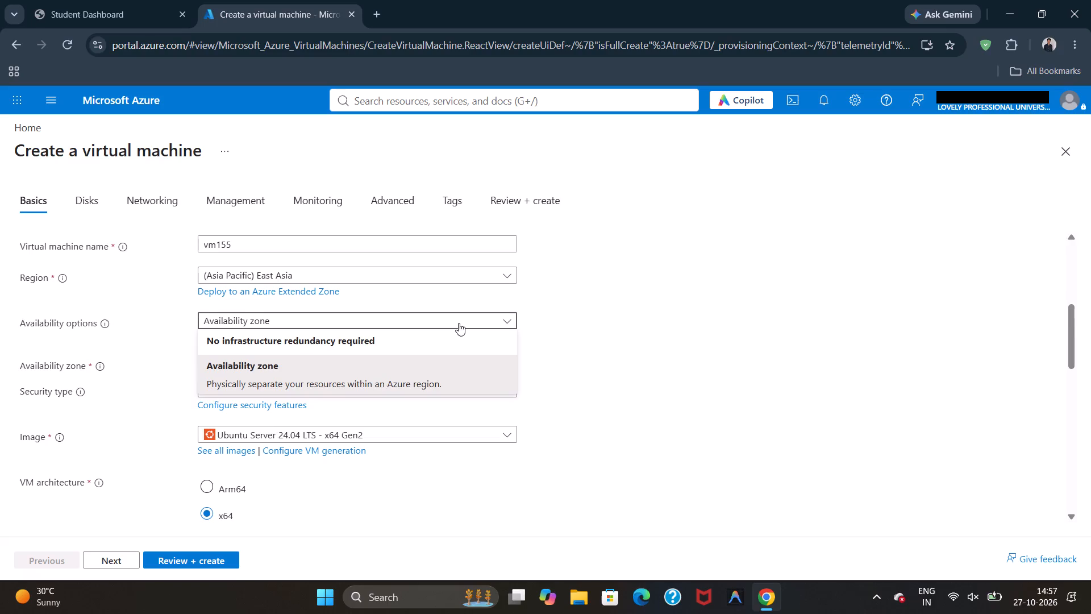
scroll(459, 323, "down", 1)
left_click(403, 359)
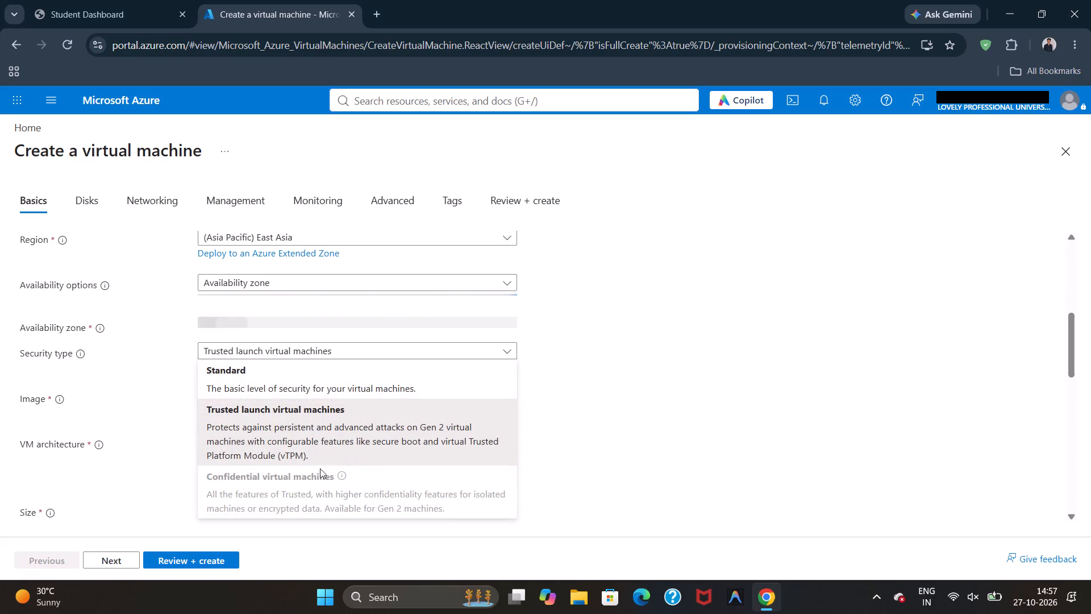
left_click(668, 426)
scroll(668, 426, "down", 1)
left_click(463, 363)
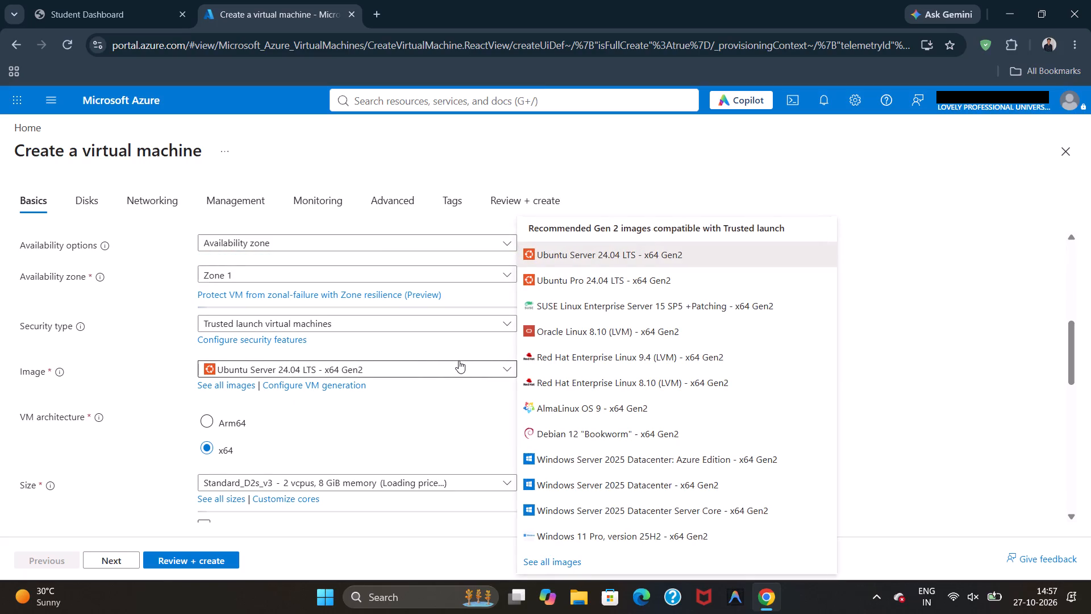
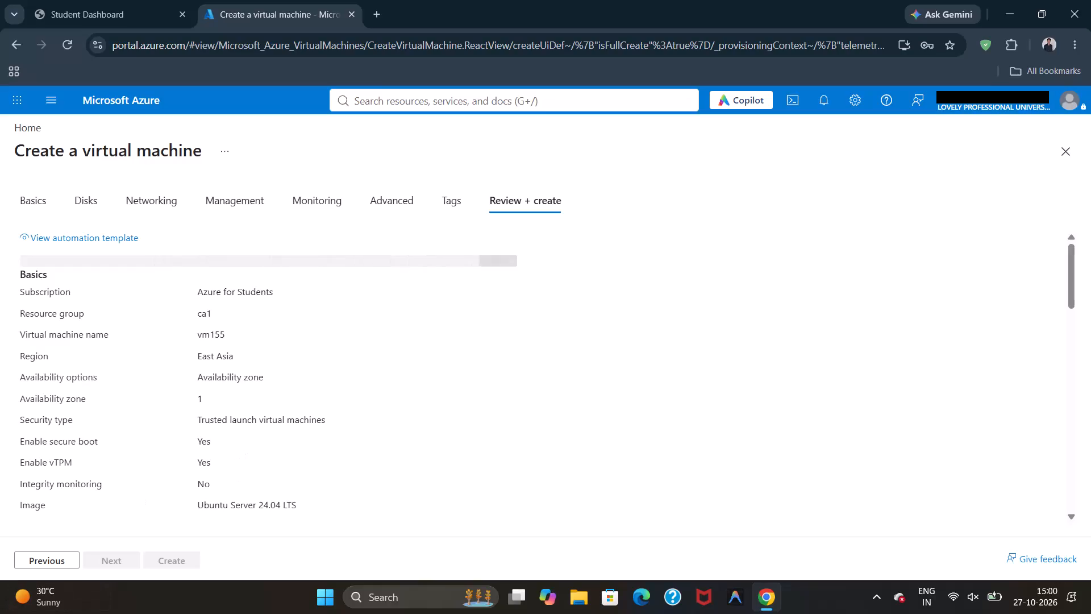
Examine the review summary of the configuration for virtual machine vm155, including its basics, image, size and authentication settings.
scroll(214, 515, "down", 3)
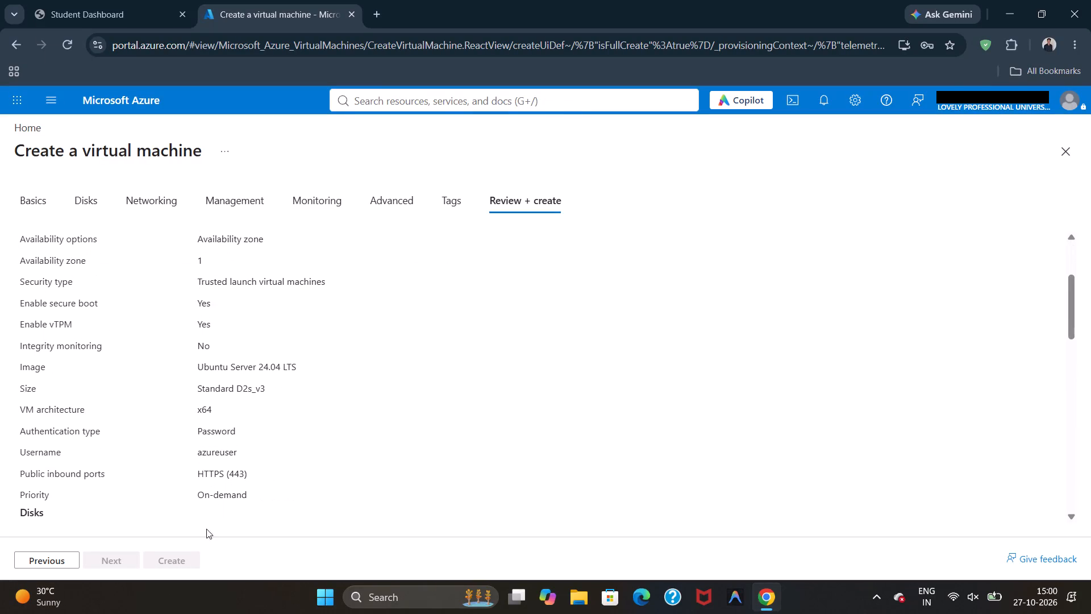
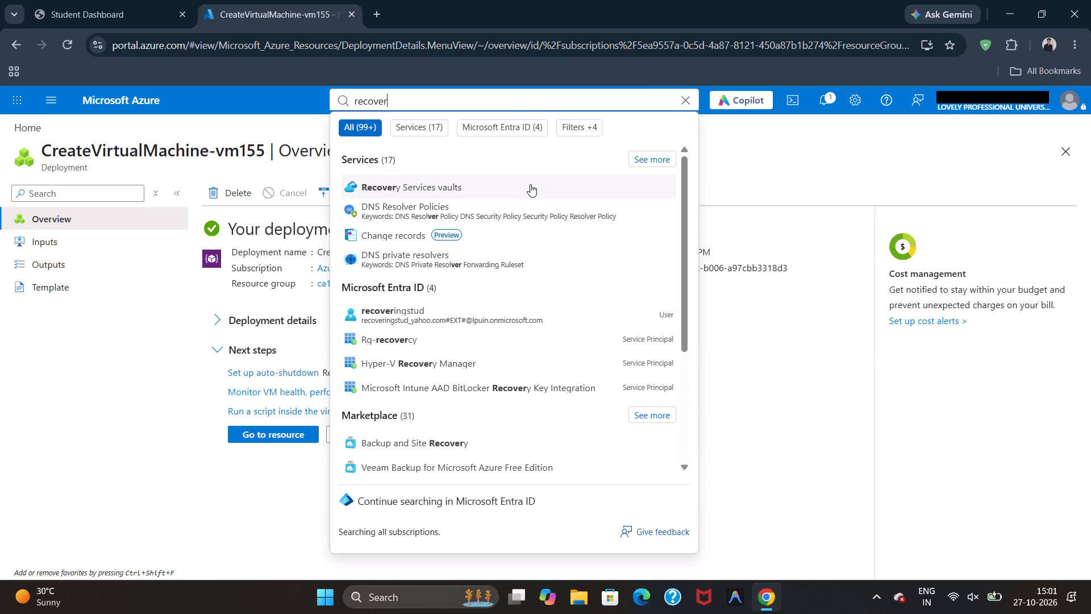
Start a new Recovery Services vault in resource group ca1 and name it vault155.
left_click(530, 184)
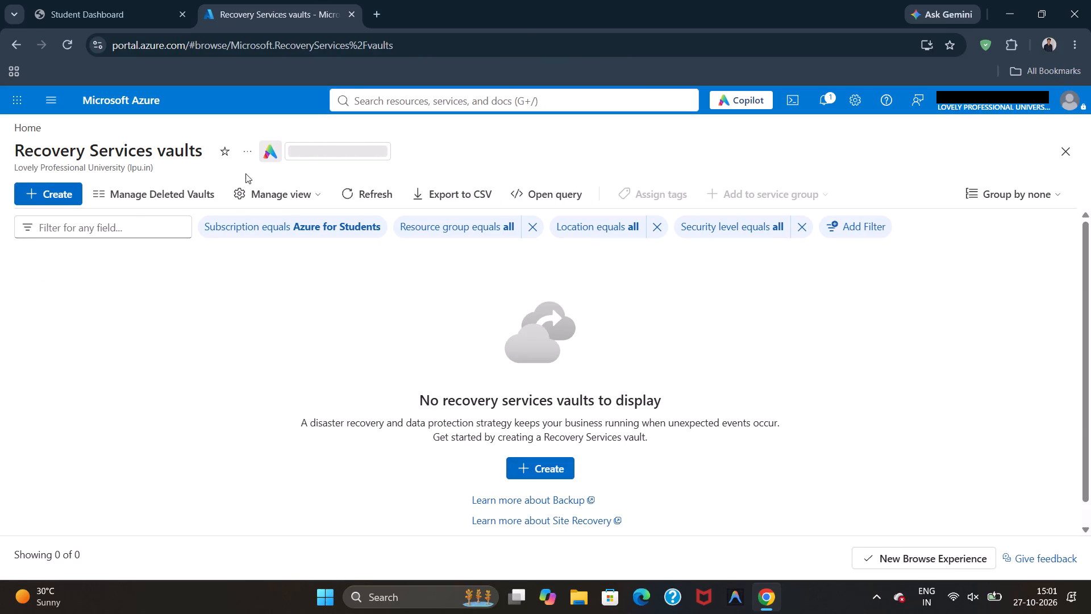
left_click(64, 202)
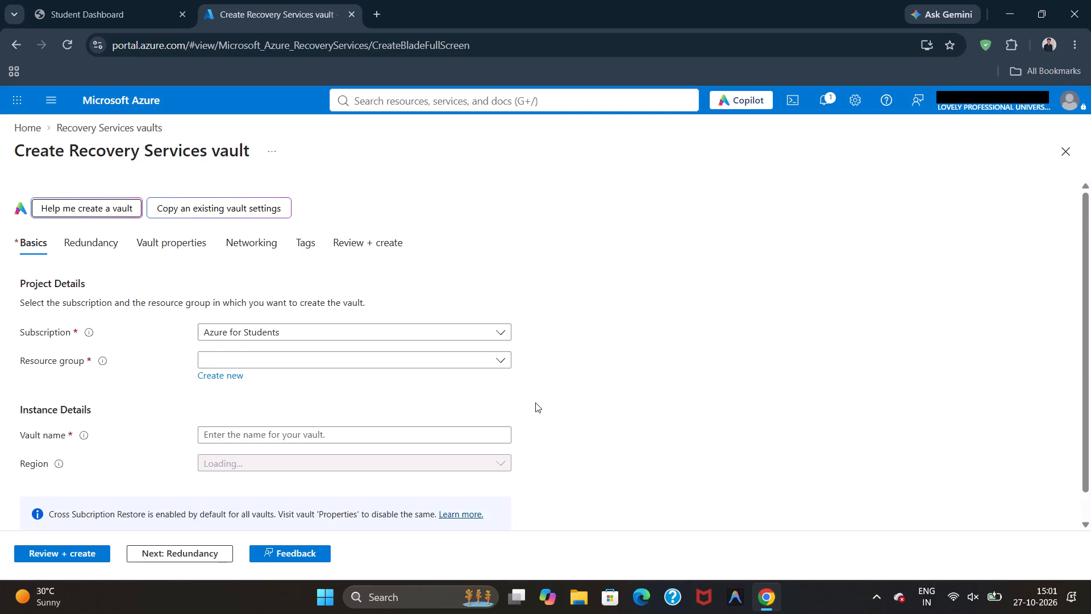
left_click(488, 357)
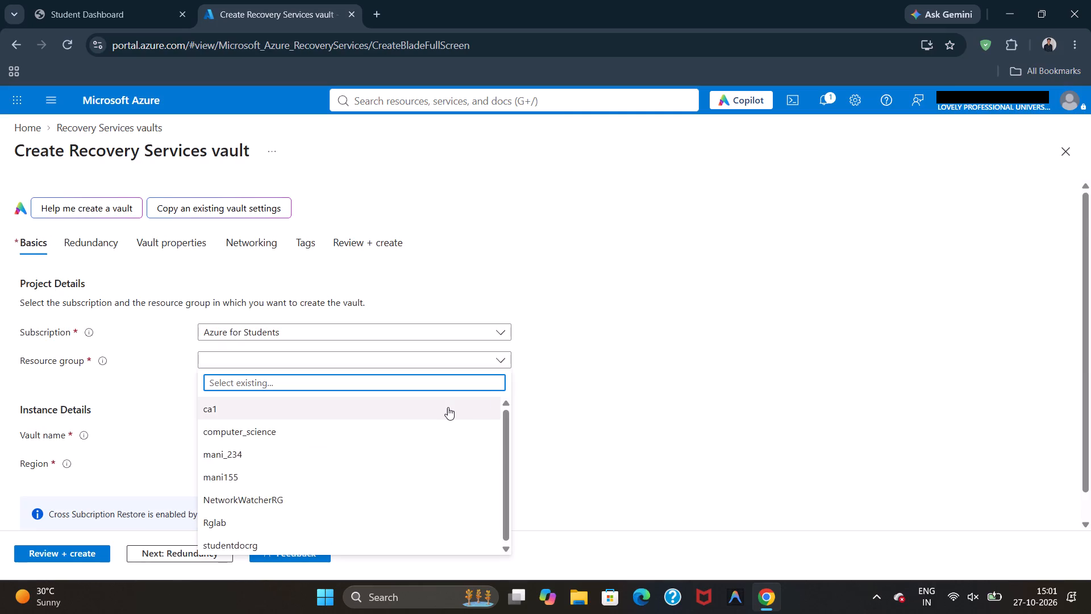
left_click(442, 406)
left_click(382, 439)
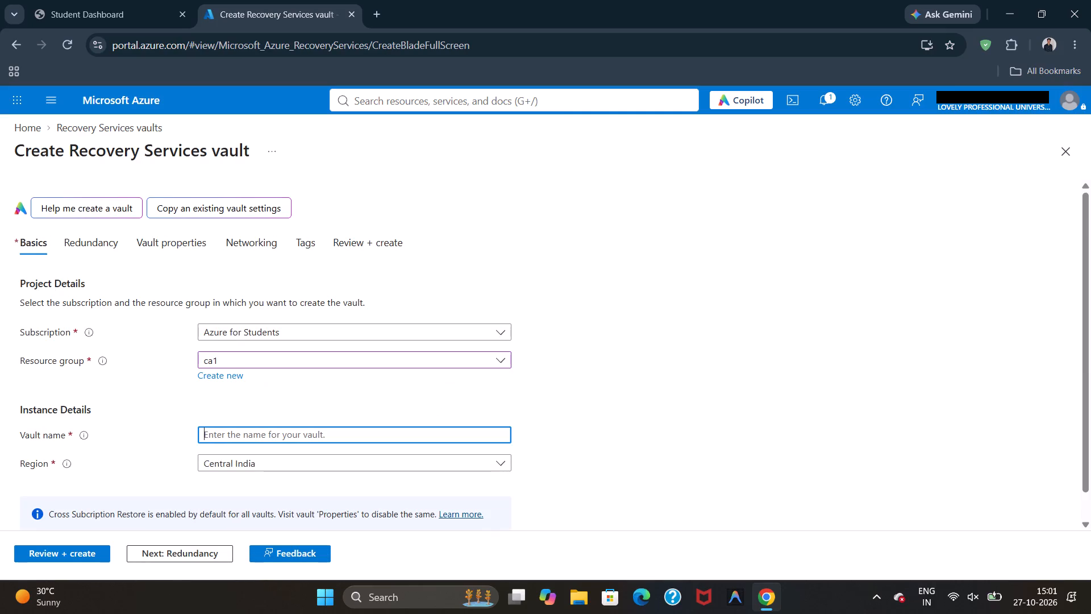
scroll(382, 439, "down", 1)
type("va")
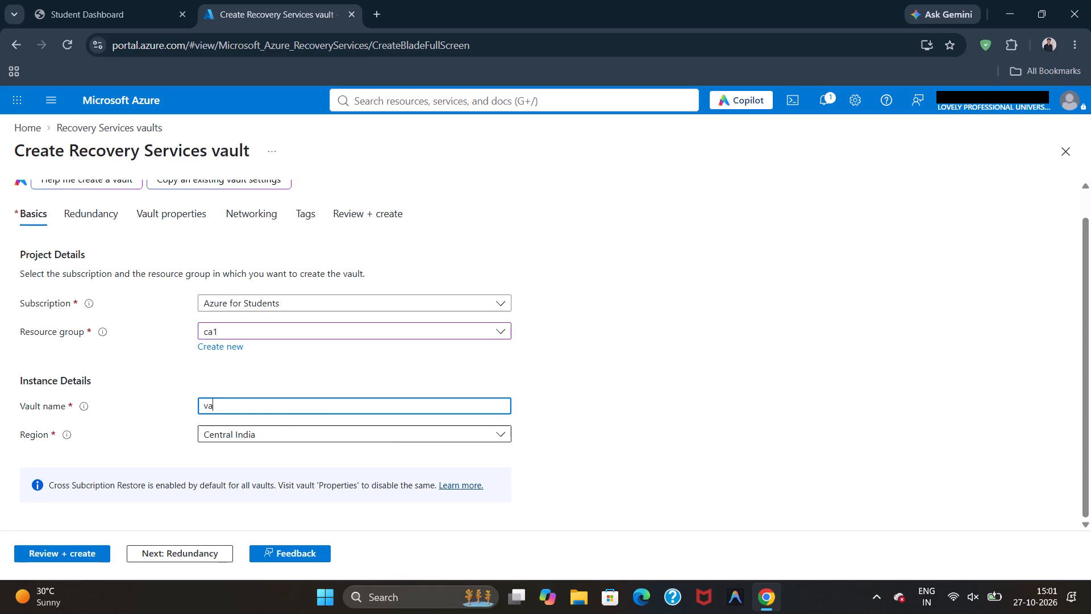
type("ult155")
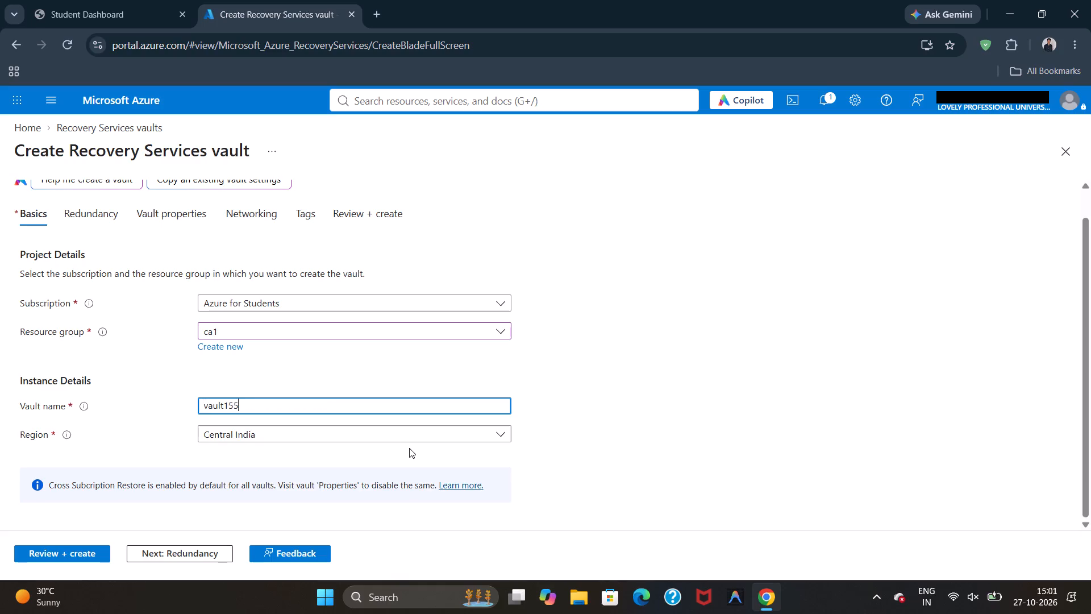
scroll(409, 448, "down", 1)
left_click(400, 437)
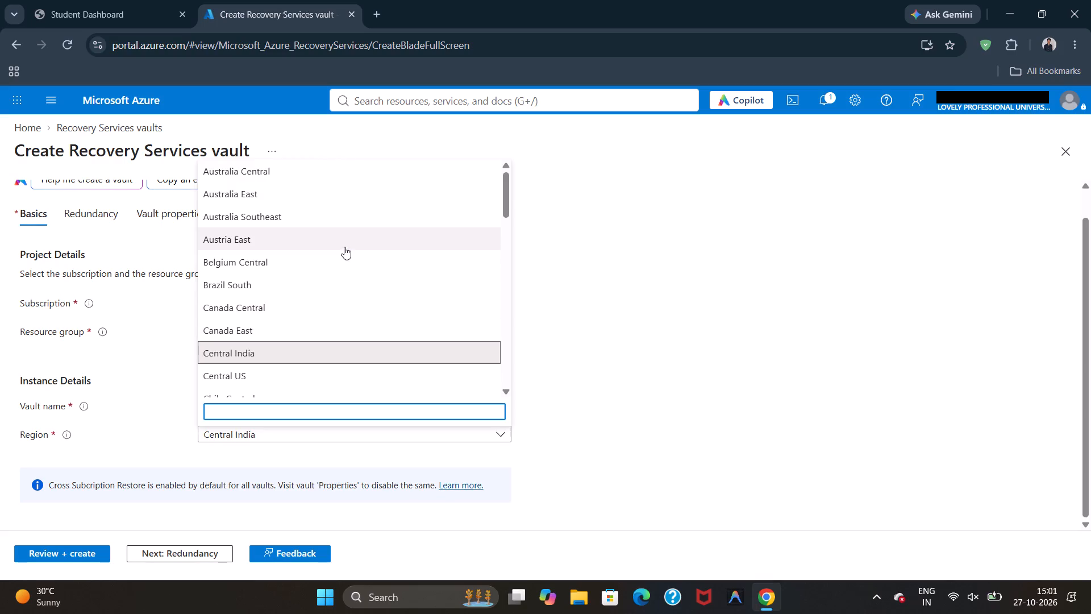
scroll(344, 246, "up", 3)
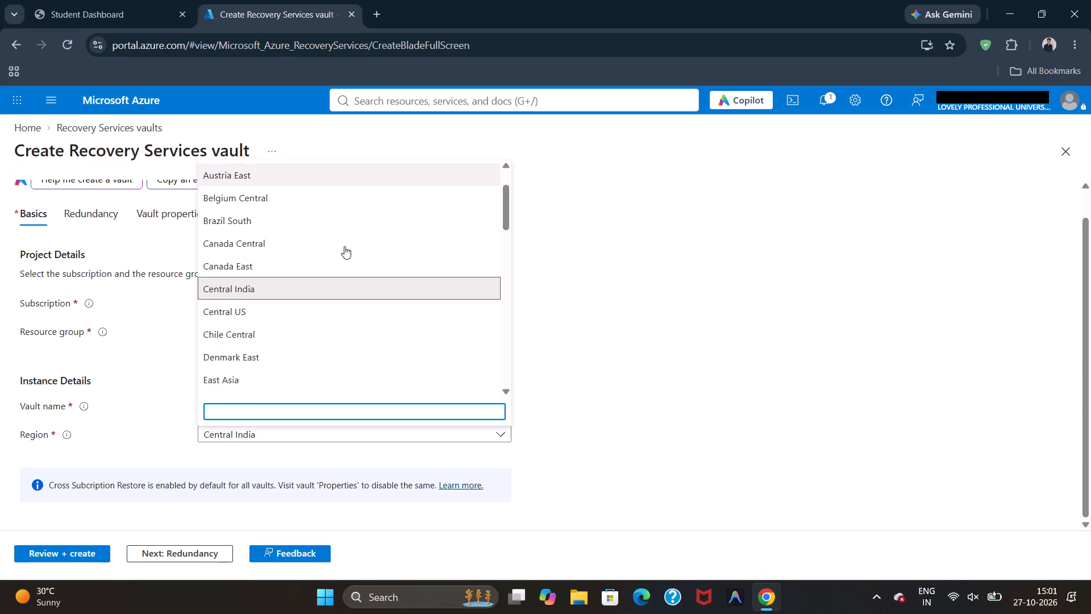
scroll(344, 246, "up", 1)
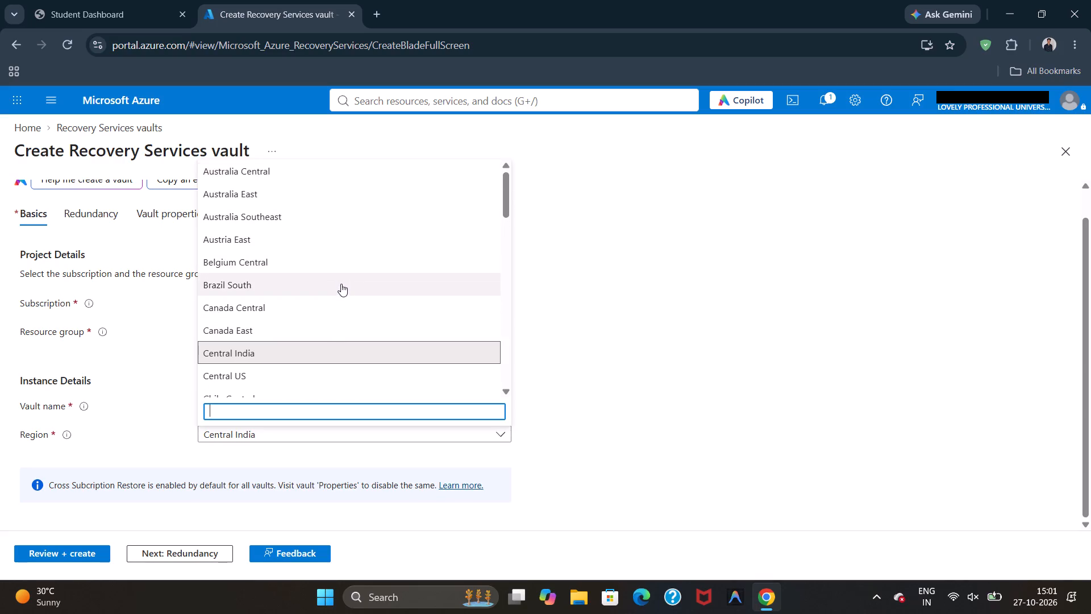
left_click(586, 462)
Switch to Notepad and look through the open notes for the list of Azure region names.
left_click(399, 603)
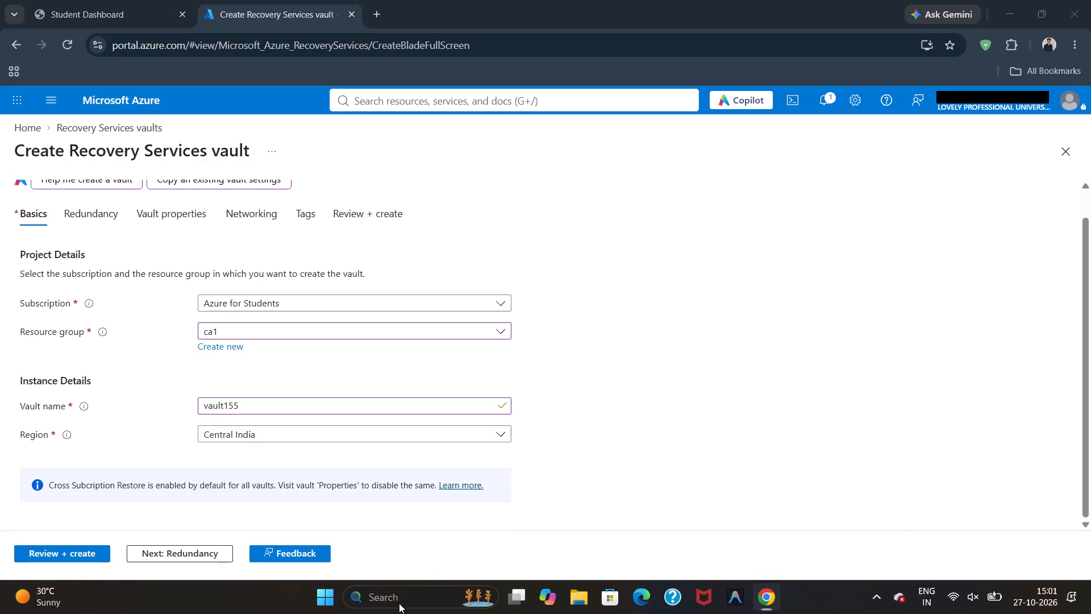
type("no")
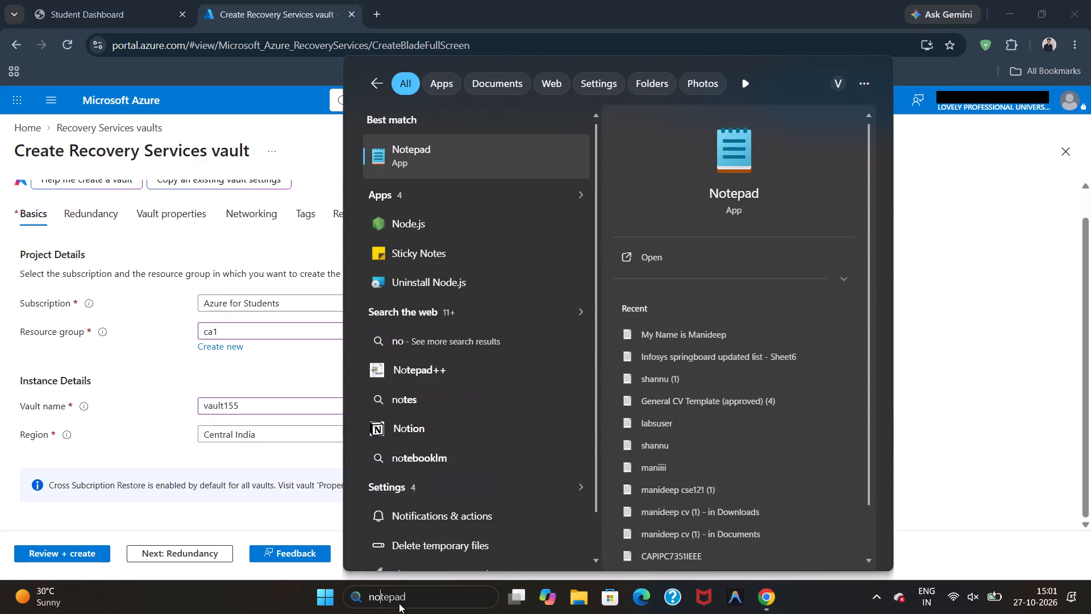
key("Return")
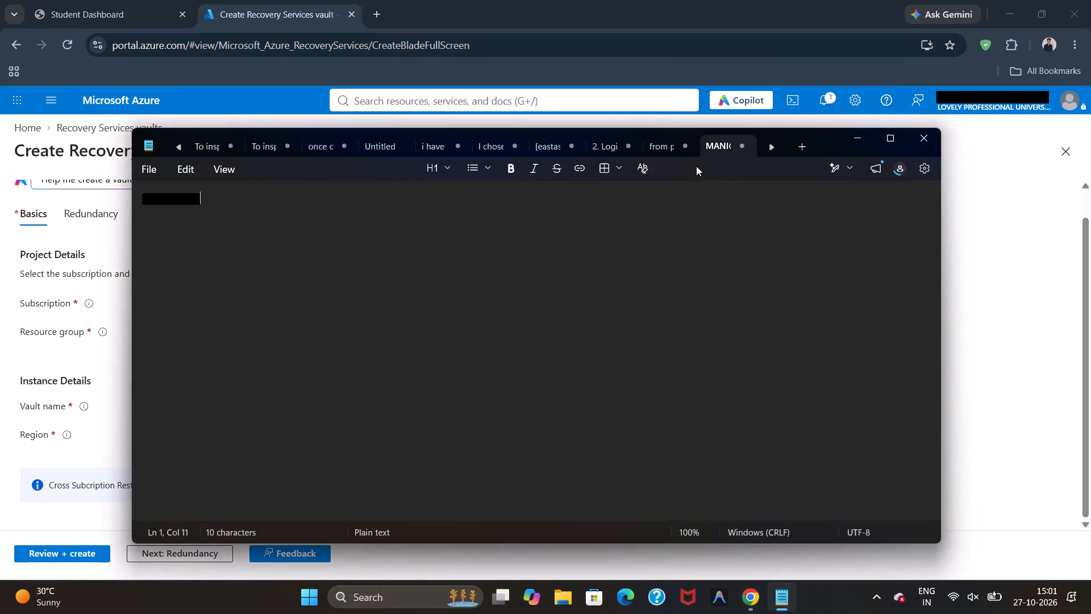
left_click(665, 146)
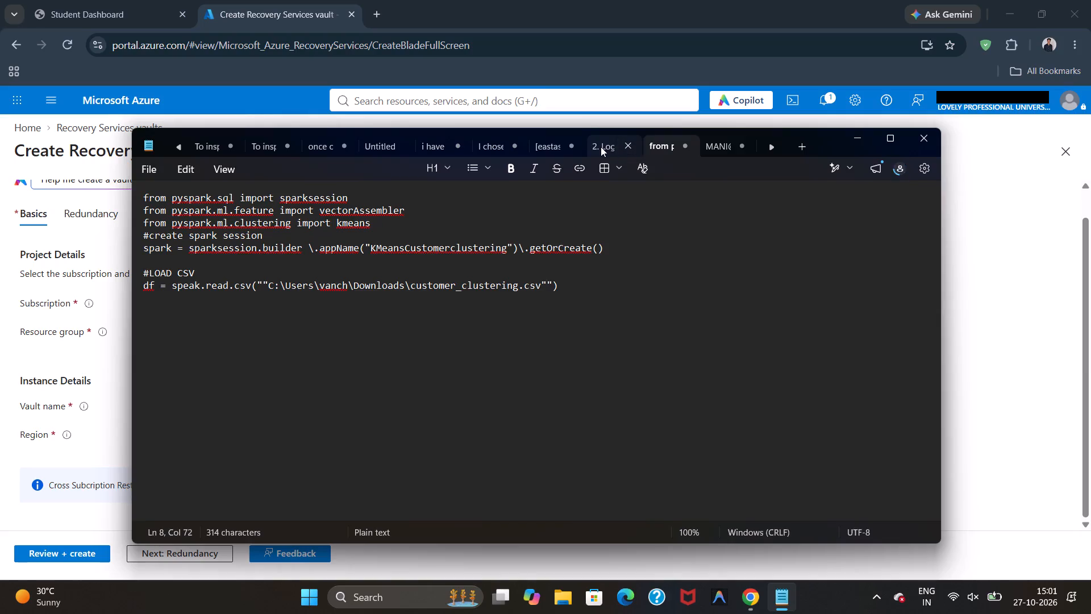
left_click(601, 147)
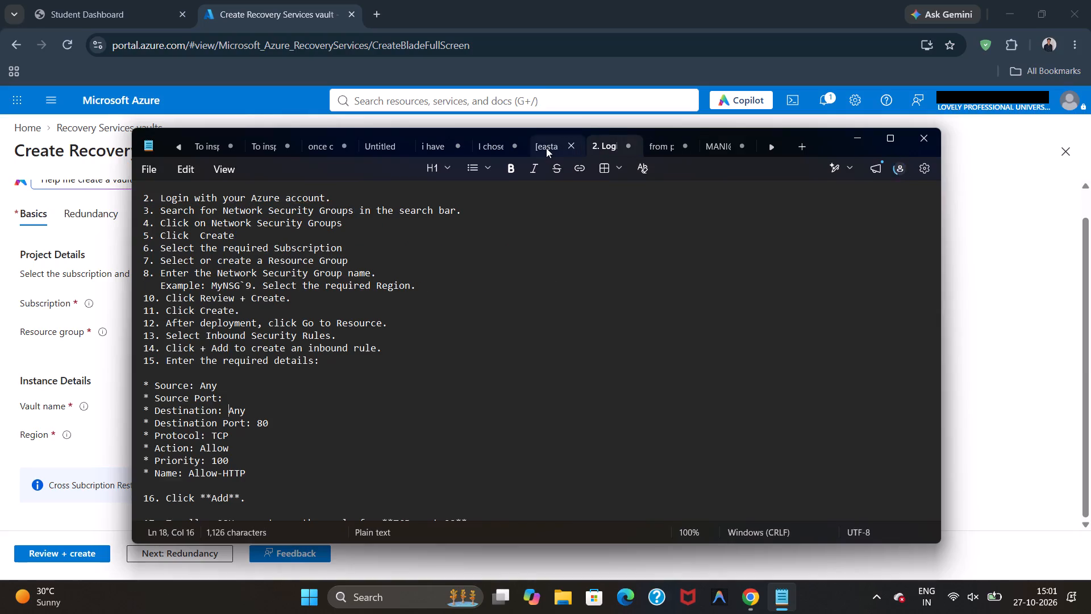
left_click(546, 148)
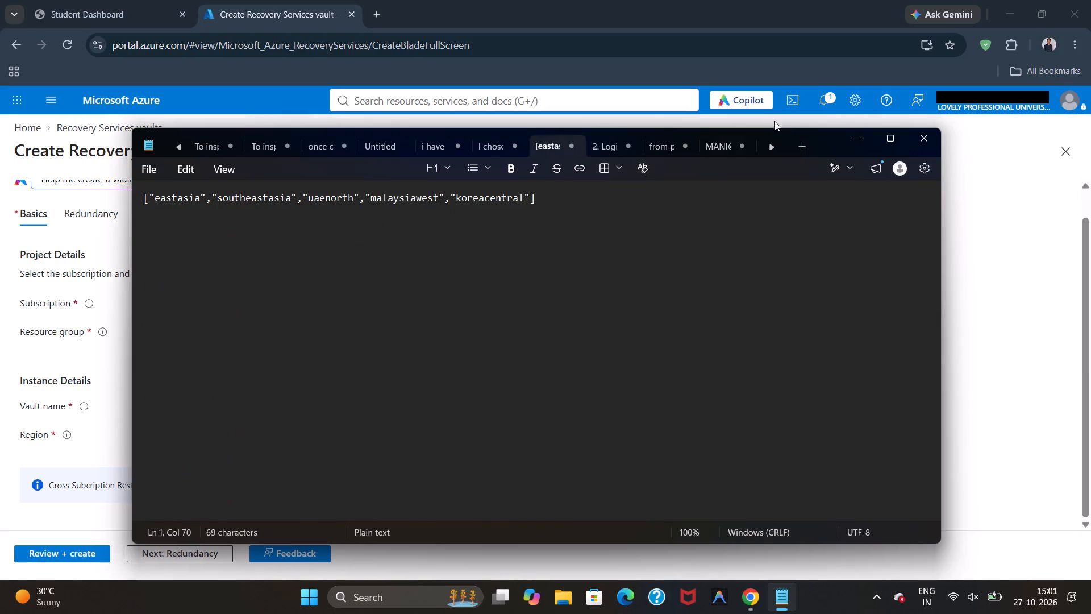
left_click(848, 135)
Back in the Azure portal in Chrome, set the vault's region to East Asia.
left_click(479, 437)
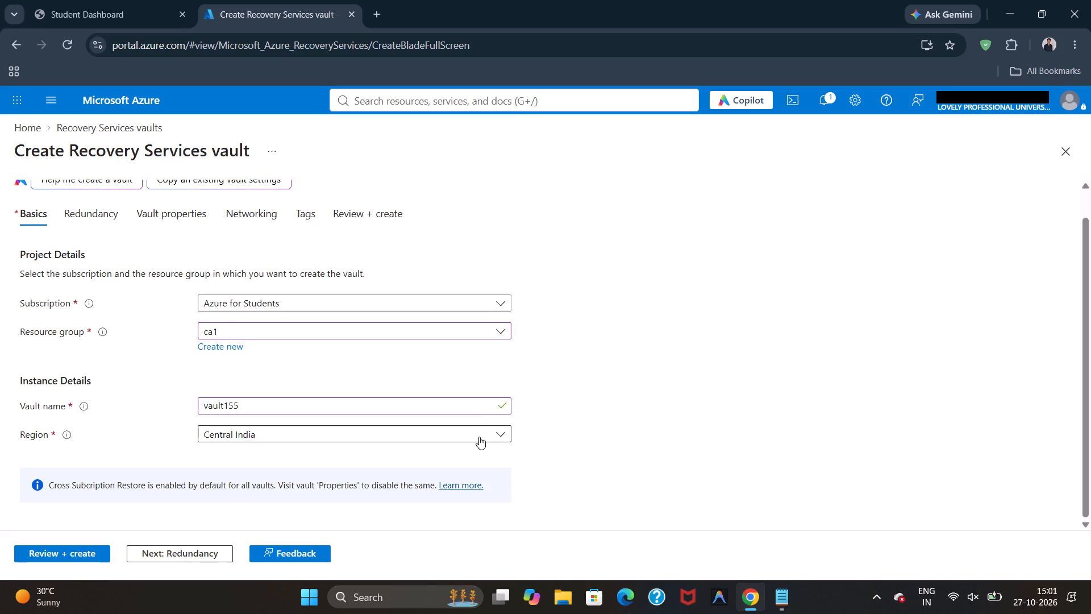
scroll(402, 269, "down", 3)
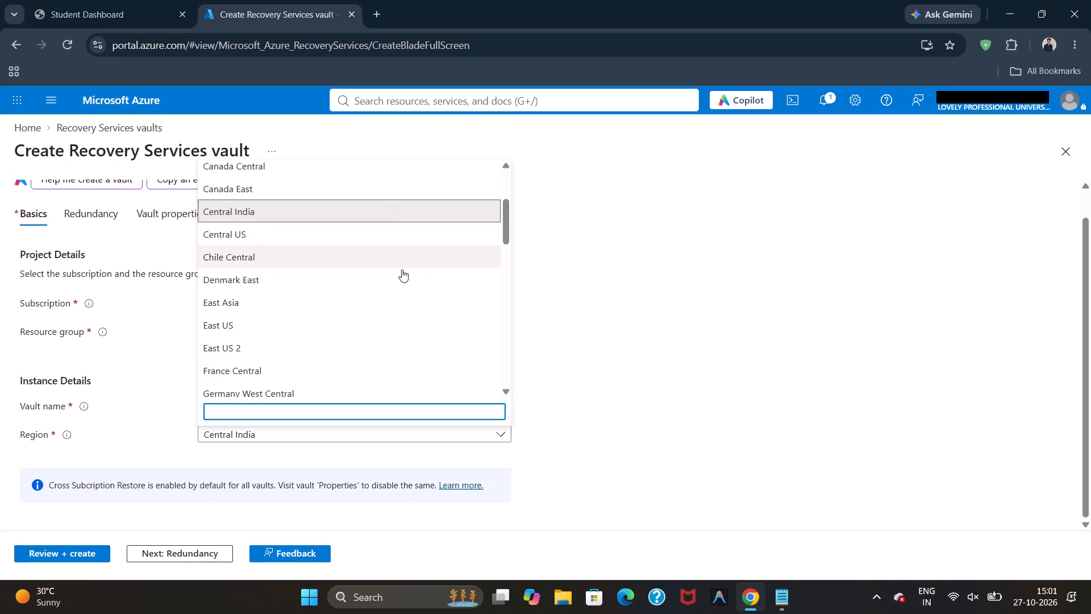
scroll(402, 269, "down", 1)
left_click(348, 280)
scroll(347, 327, "down", 4)
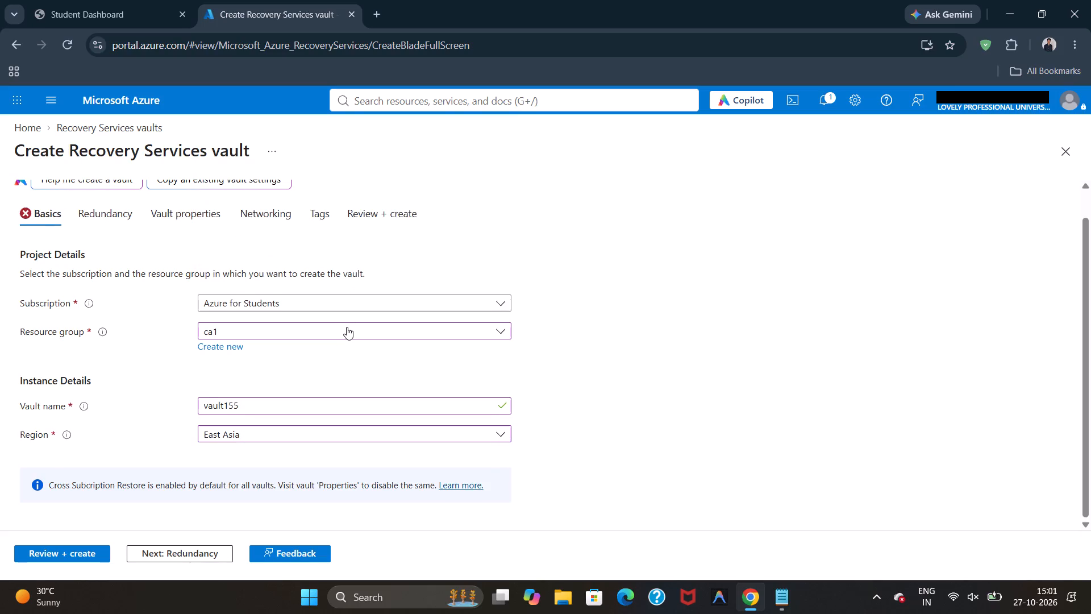
scroll(347, 327, "up", 10)
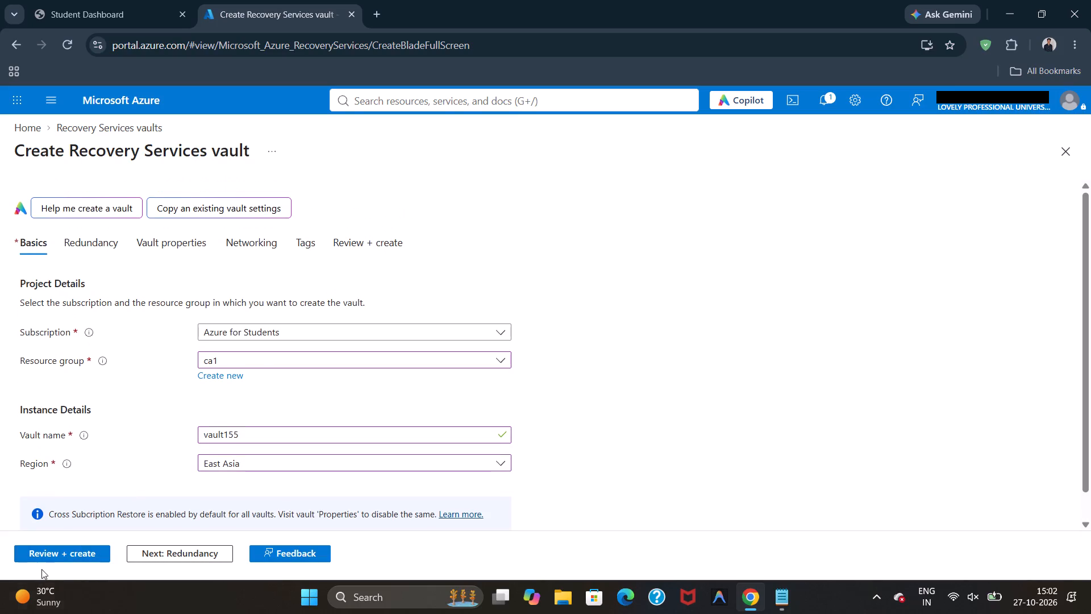
Review the configuration summary of vault155 and submit the vault for creation.
left_click(43, 549)
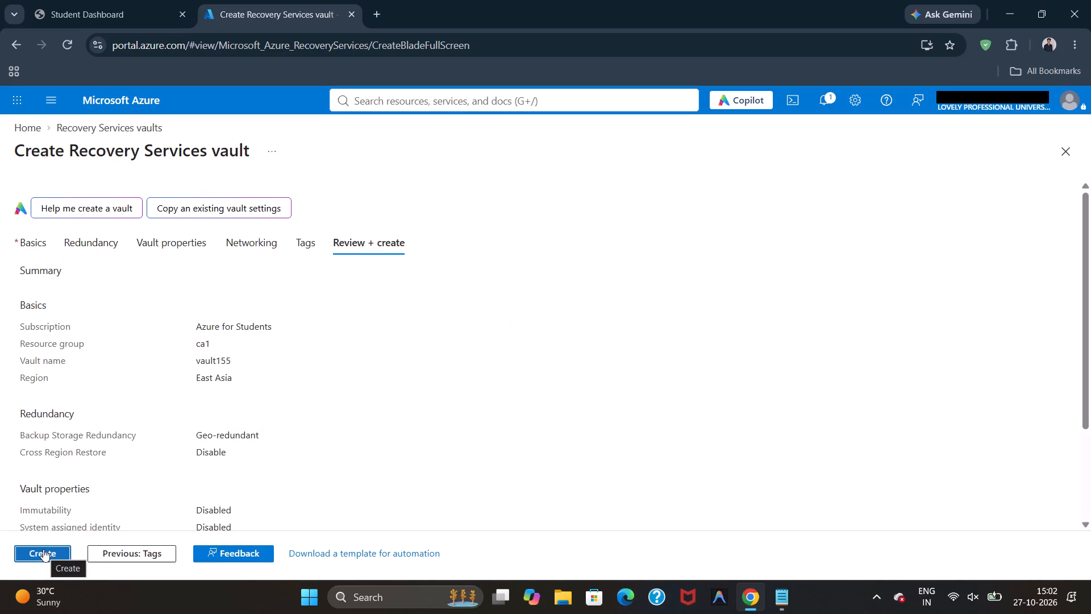
scroll(222, 341, "down", 5)
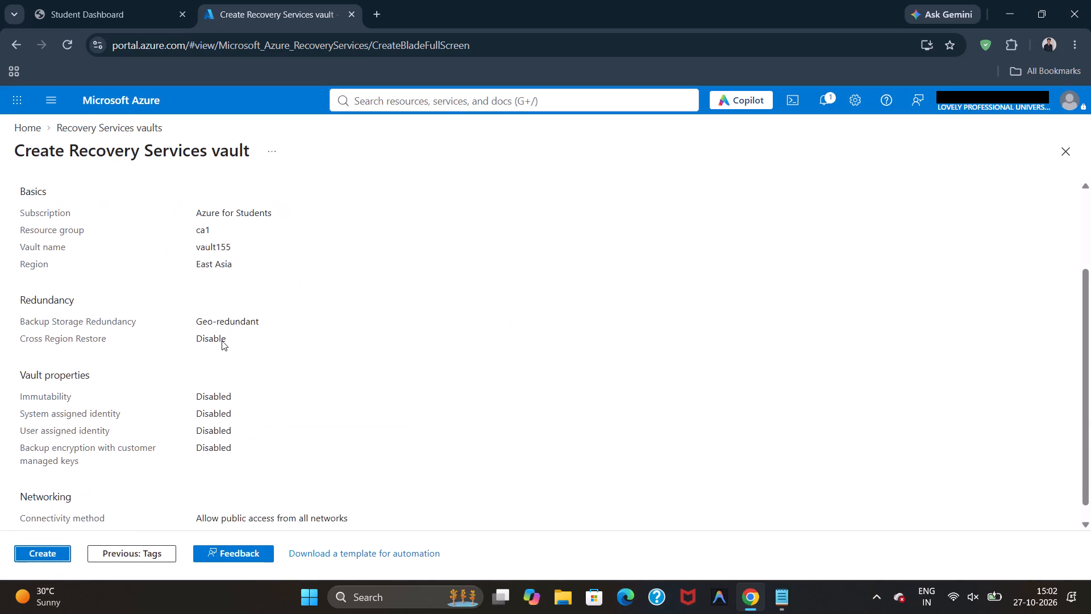
scroll(222, 341, "up", 5)
left_click(53, 554)
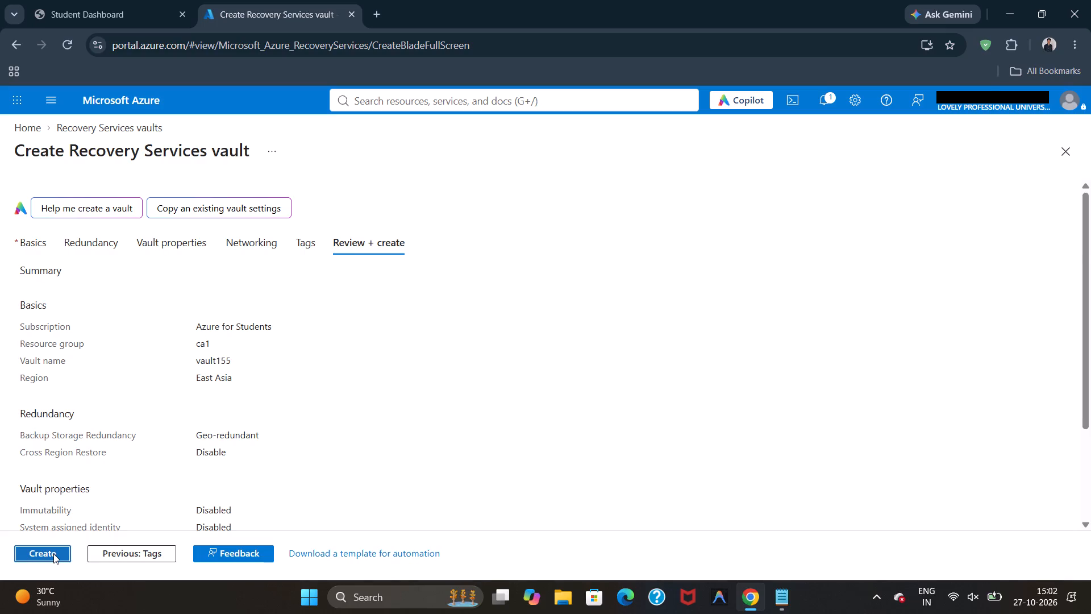
scroll(166, 472, "down", 6)
scroll(152, 463, "up", 6)
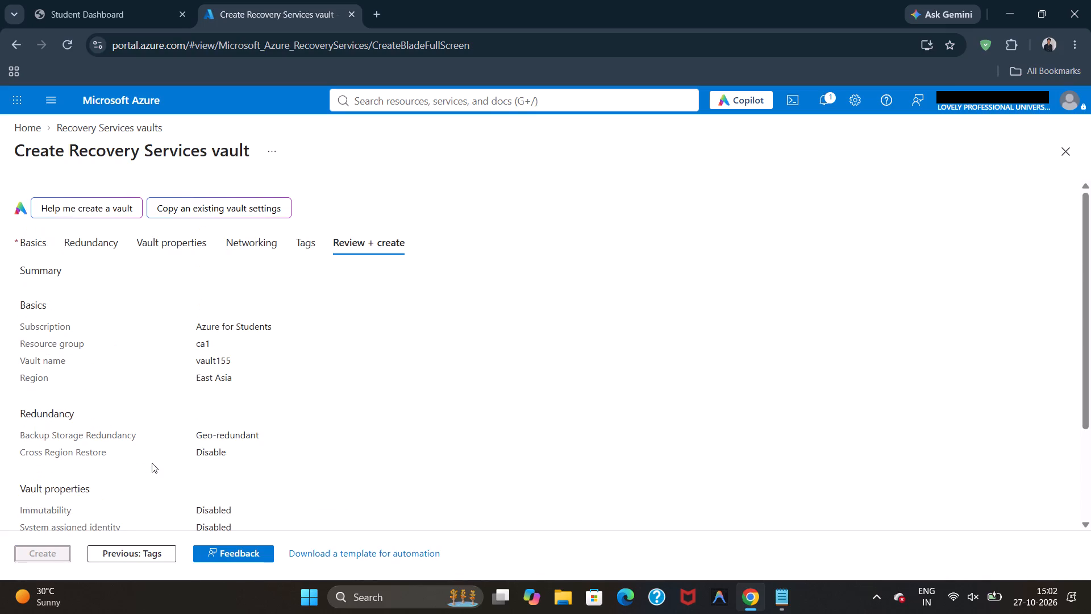
left_click(55, 551)
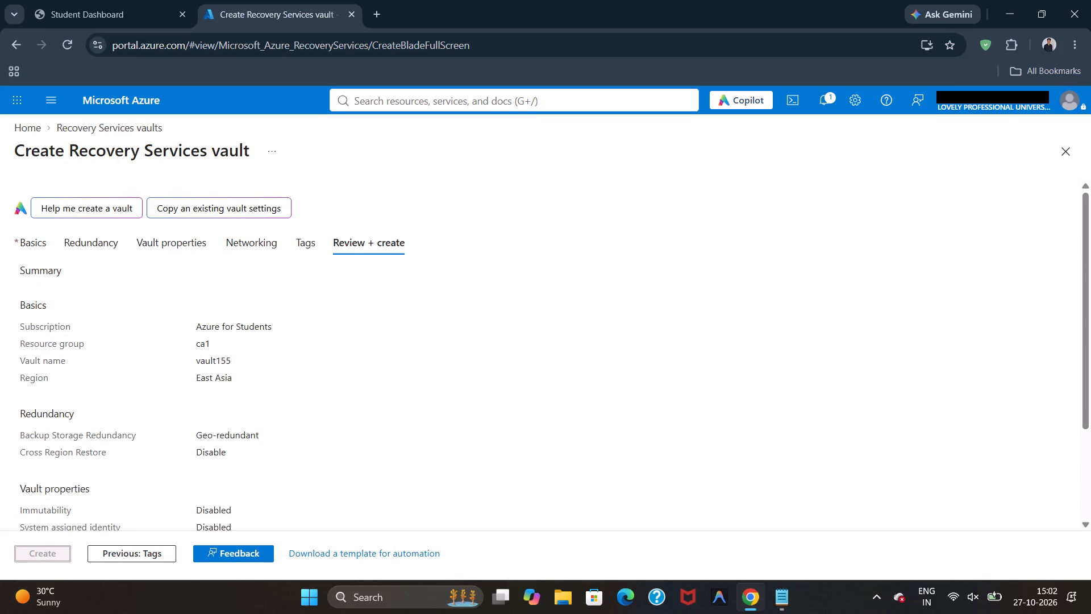
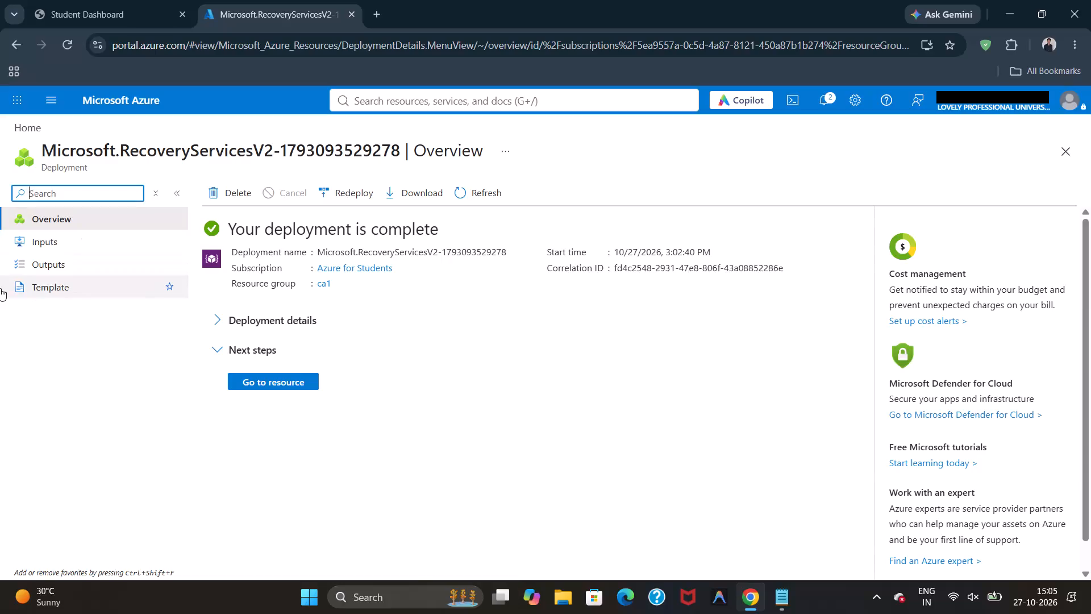
Search the portal for "recover" and open the list of Recovery Services vaults.
left_click(514, 93)
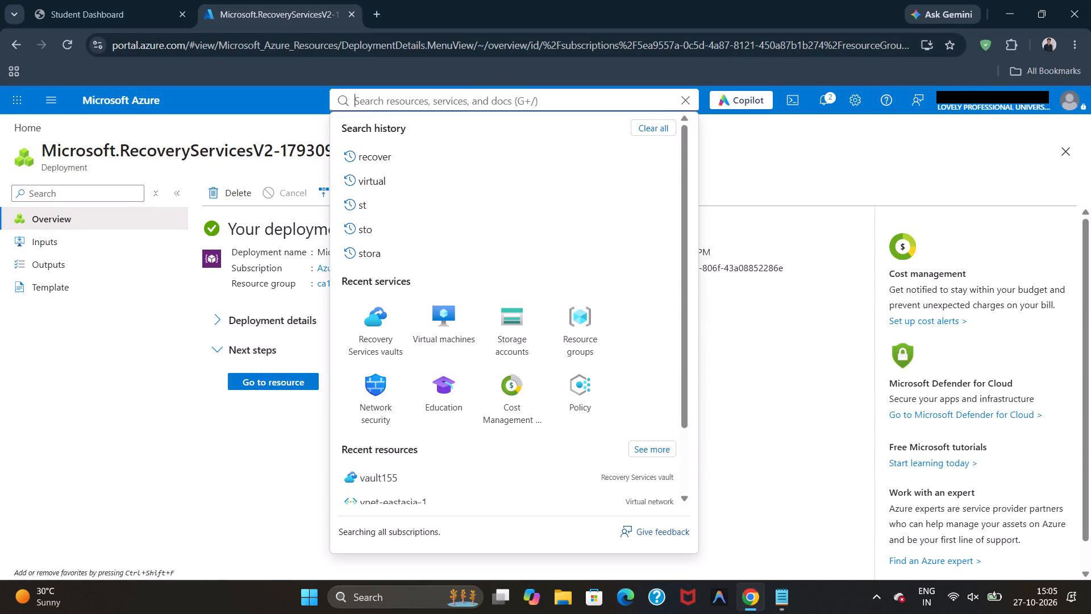
left_click(480, 158)
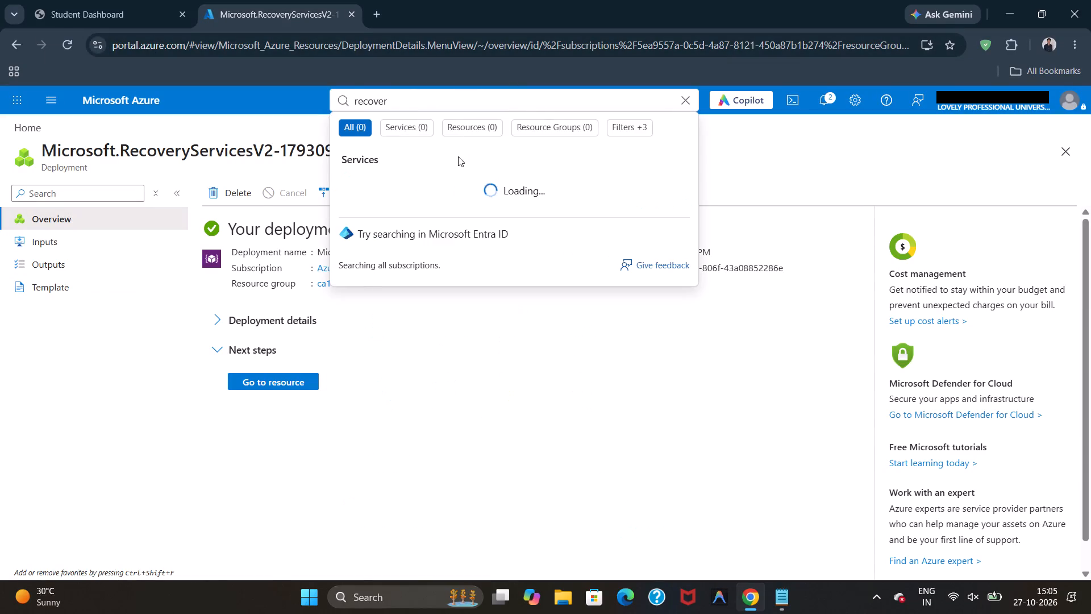
left_click(430, 183)
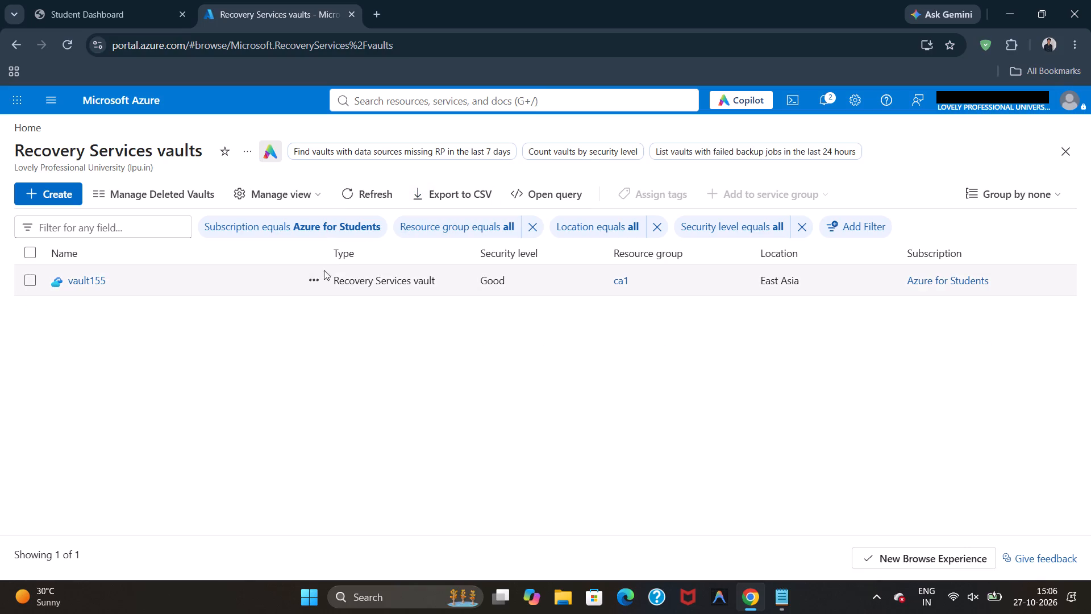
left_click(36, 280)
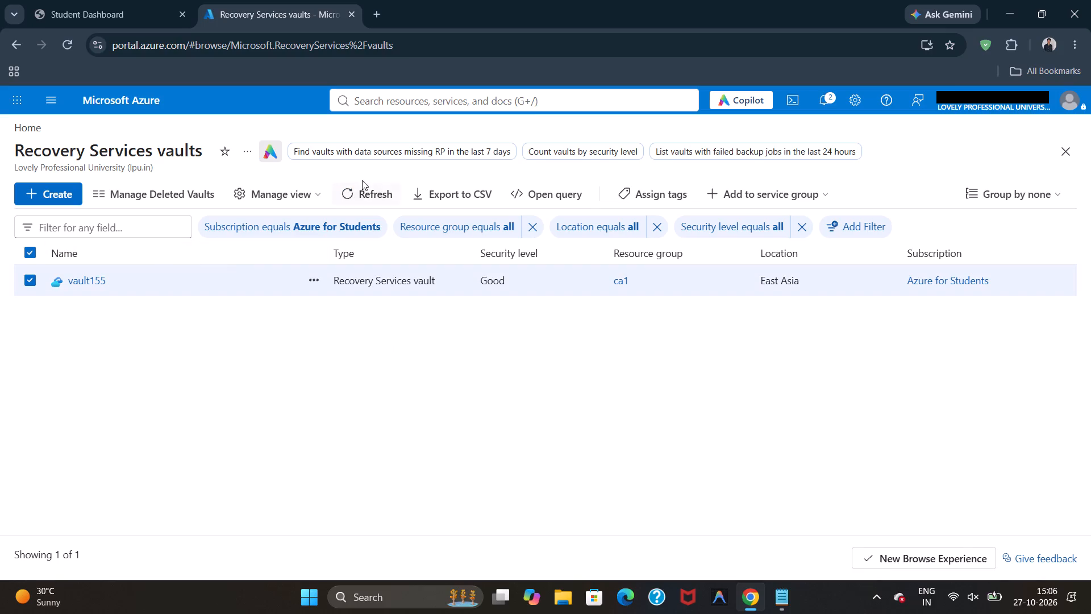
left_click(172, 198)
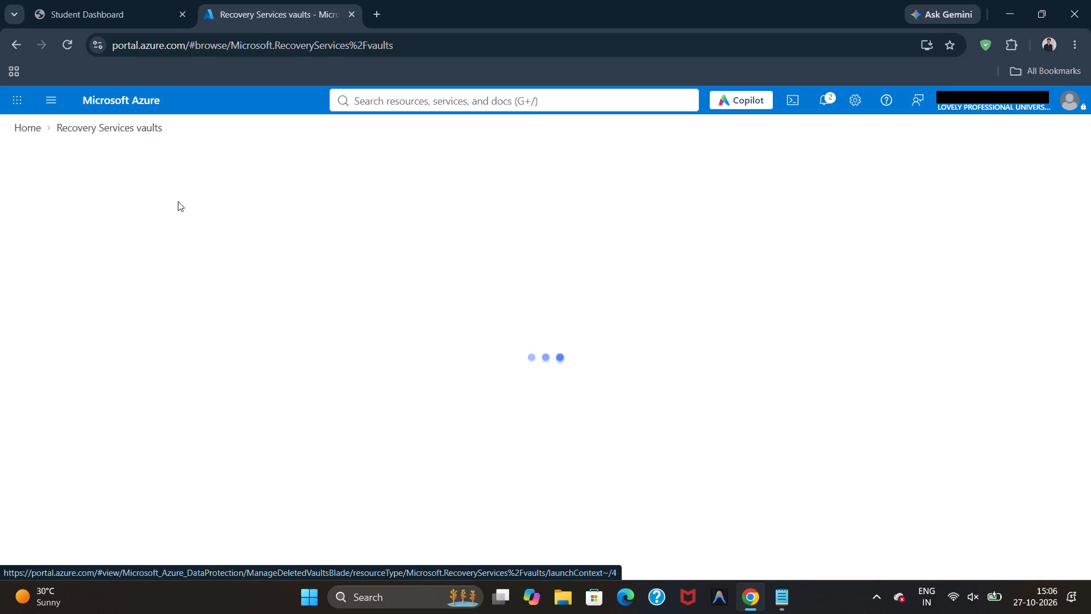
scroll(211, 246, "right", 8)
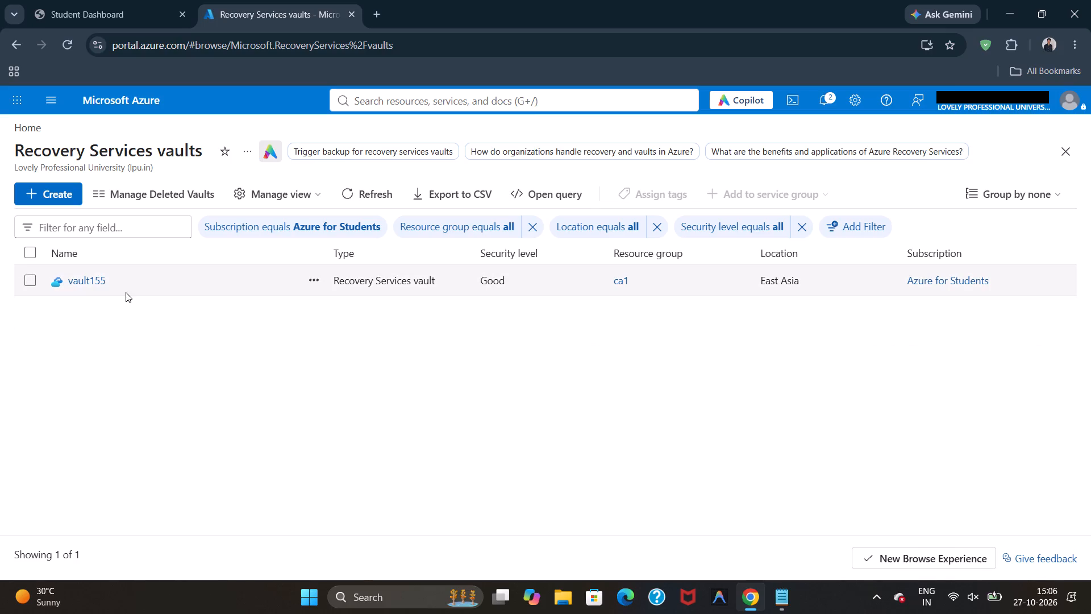
Open vault155 and start configuring a backup with Azure as the workload location and Virtual machine as the backup type.
left_click(92, 283)
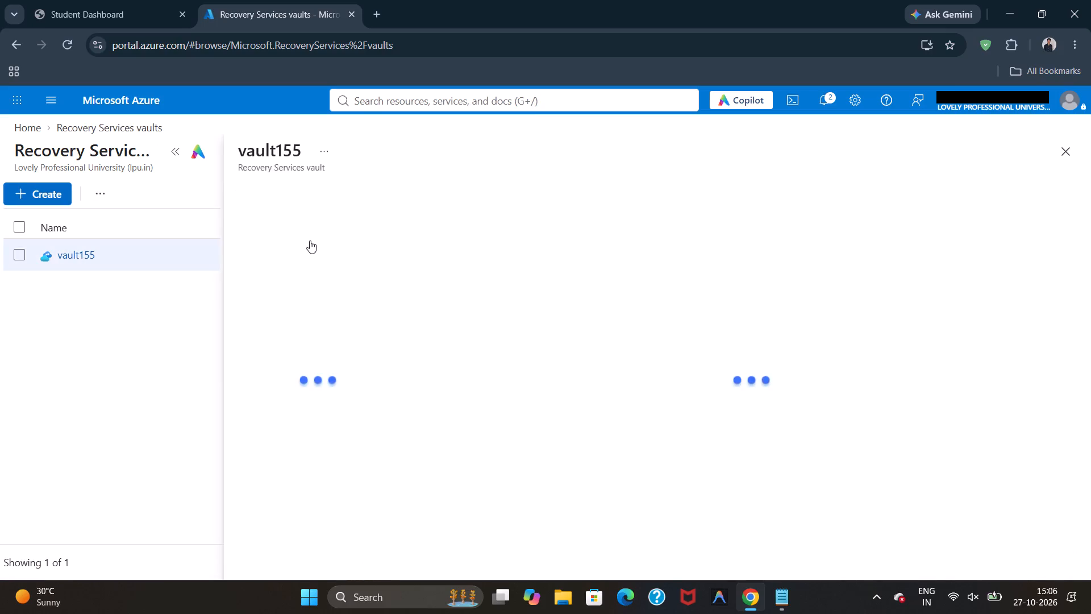
left_click(463, 199)
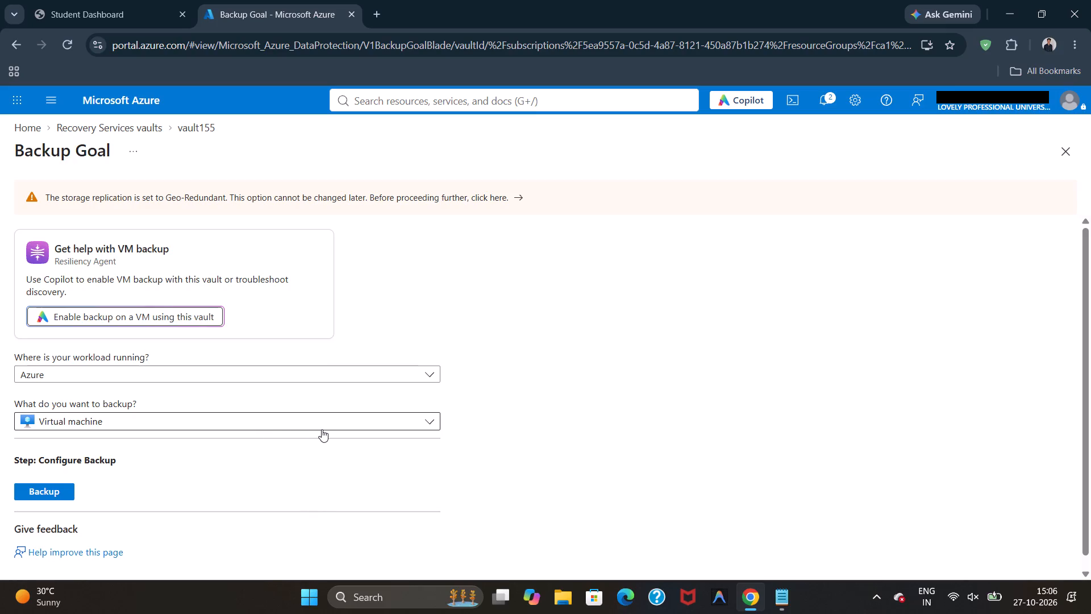
left_click(259, 374)
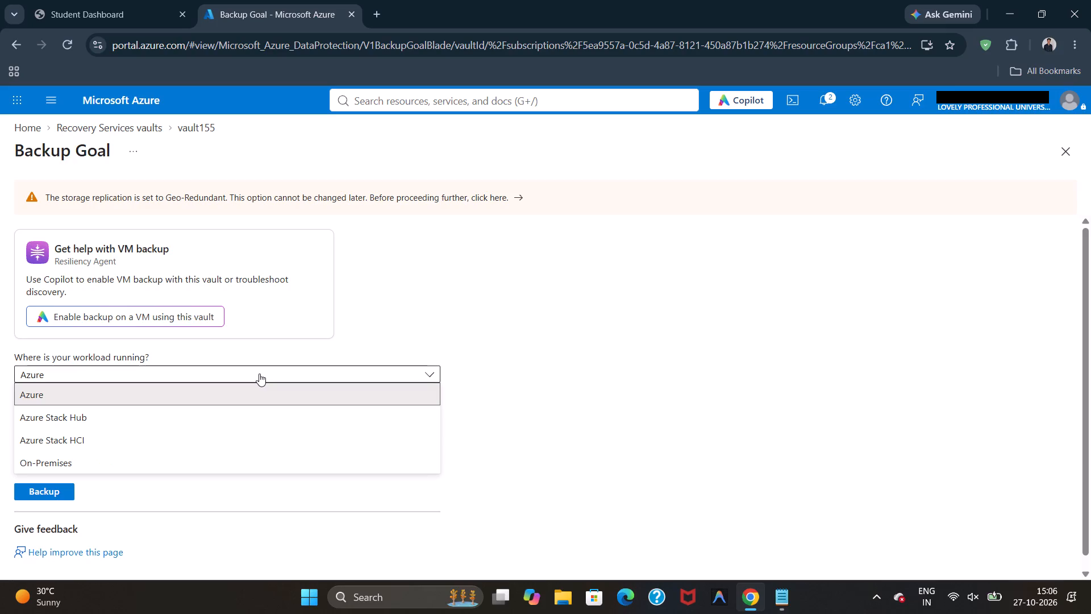
left_click(259, 374)
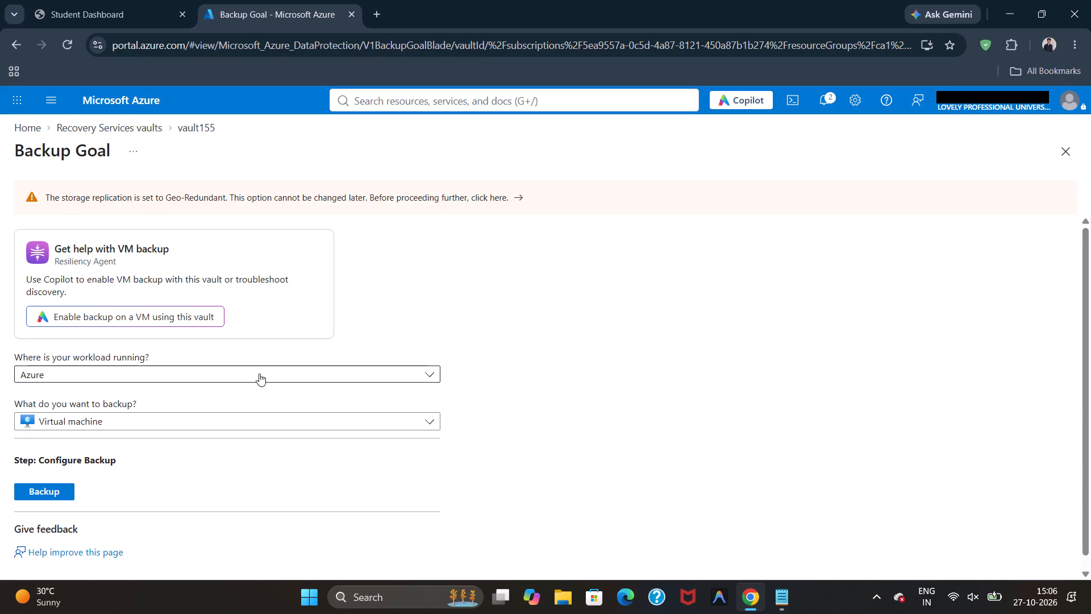
left_click(111, 417)
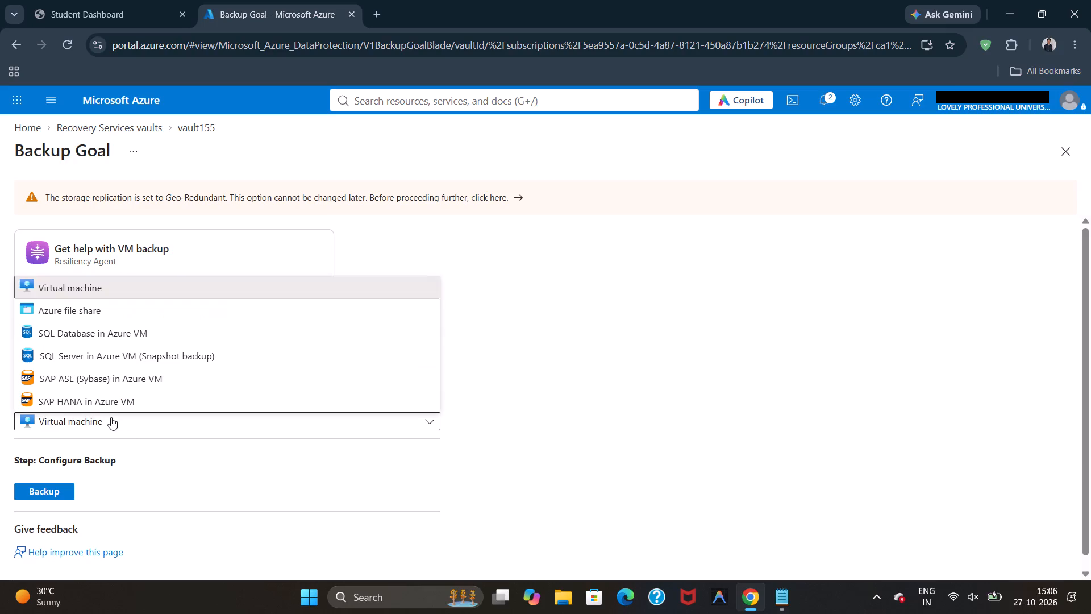
left_click(111, 417)
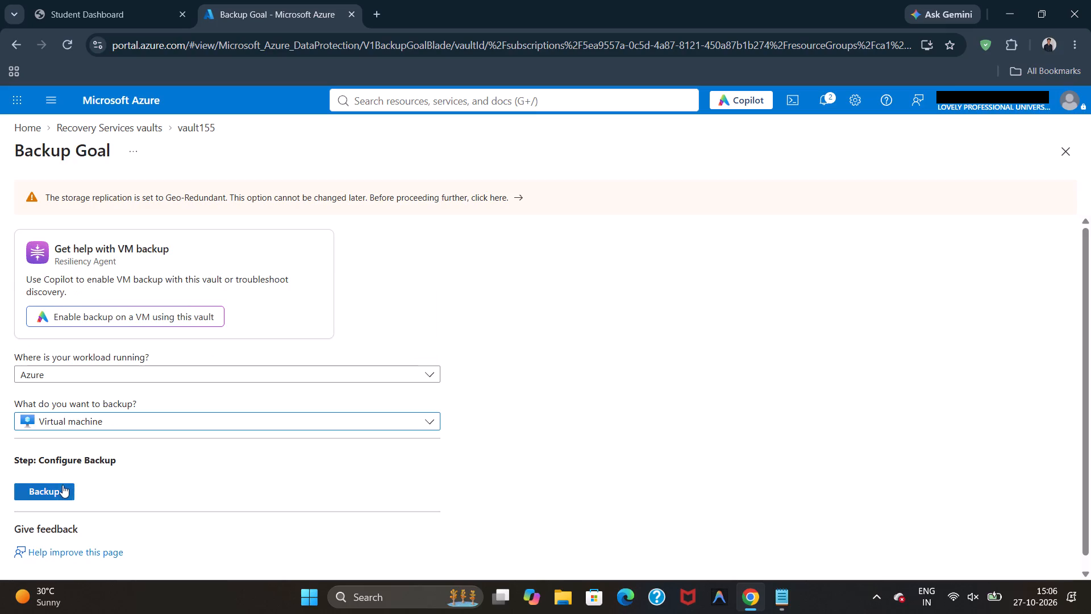
left_click(57, 487)
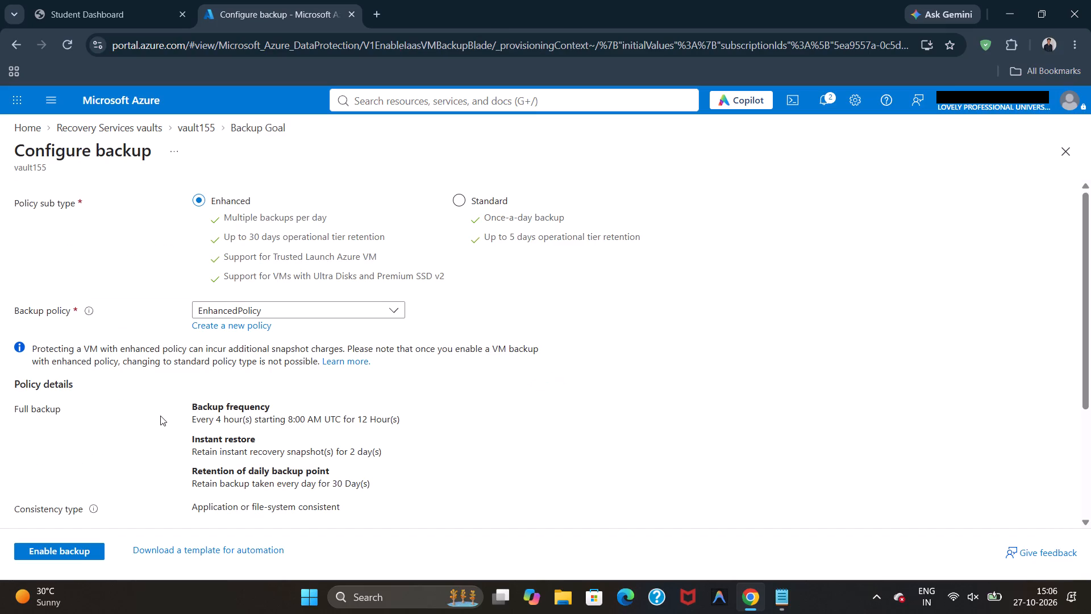
Create a new Enhanced backup policy, keeping the default name, 4-hourly schedule, 7-day instant restore and 30-day daily retention.
left_click(242, 323)
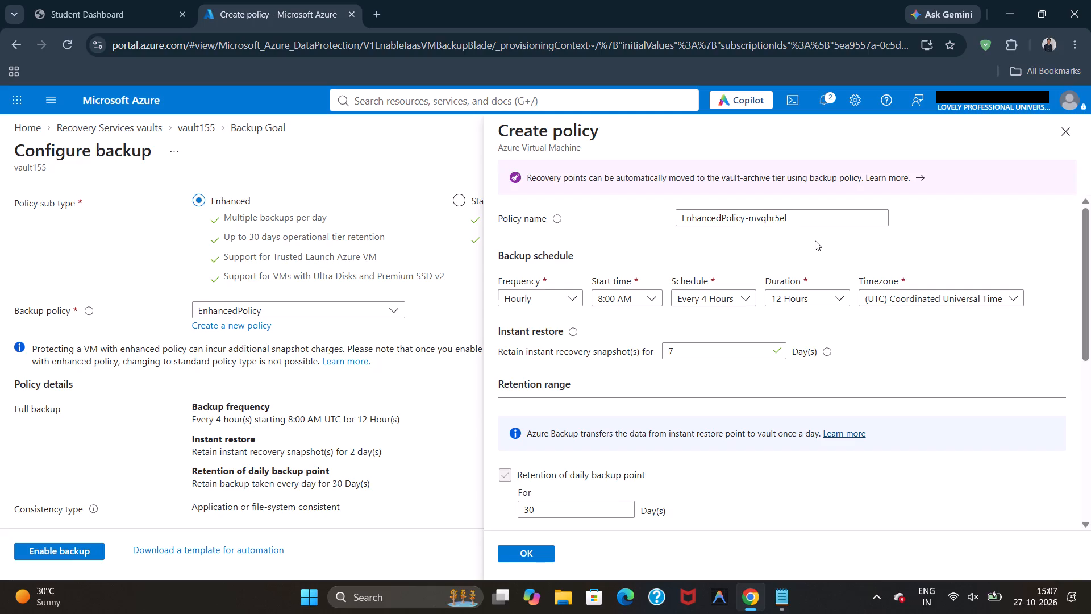
scroll(823, 199, "down", 5)
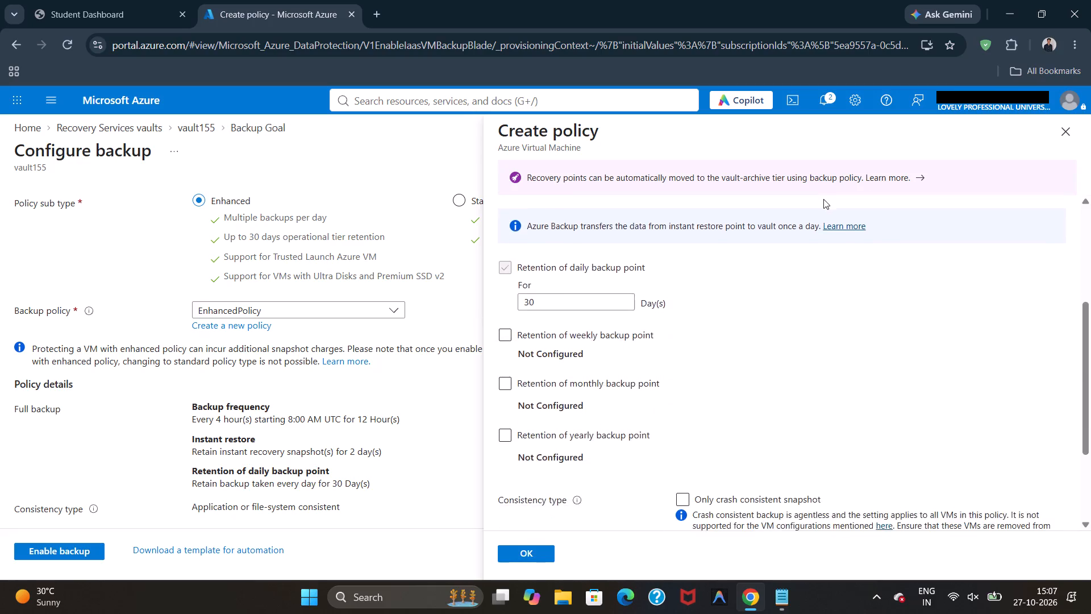
scroll(823, 199, "down", 3)
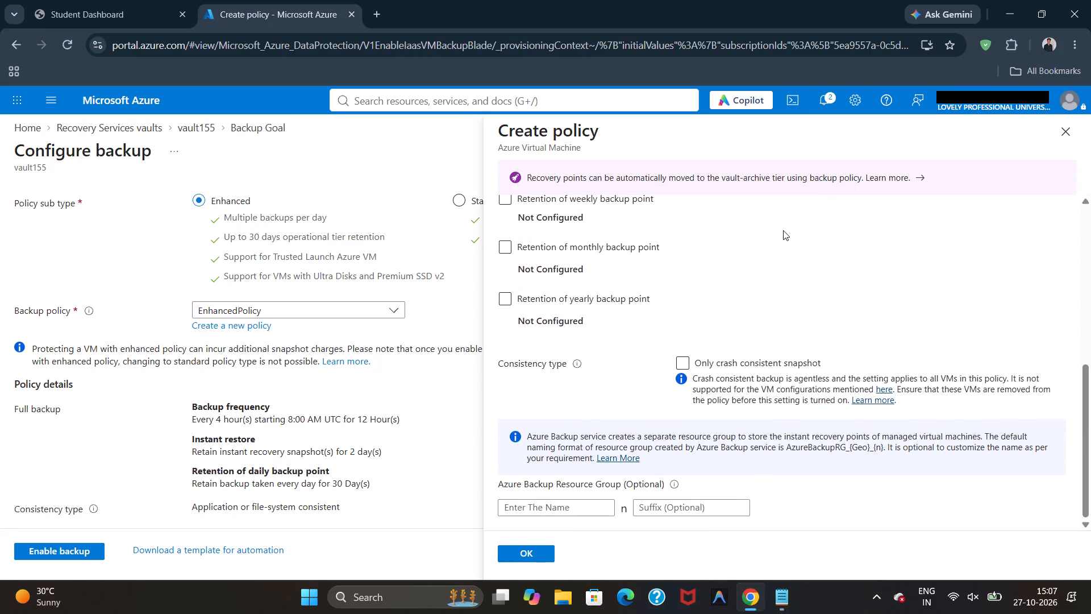
left_click(703, 341)
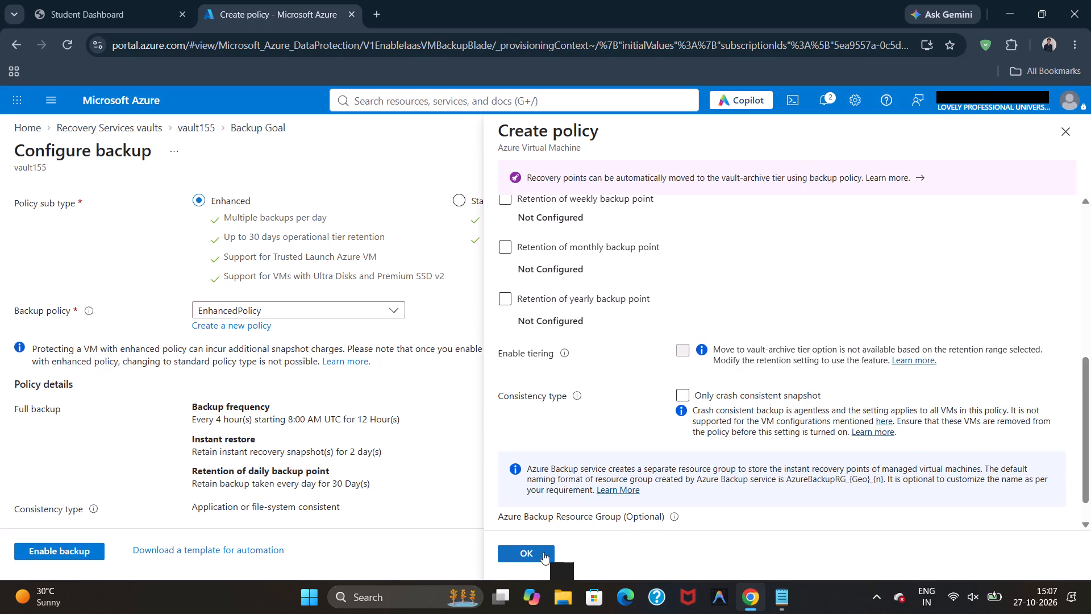
left_click(543, 552)
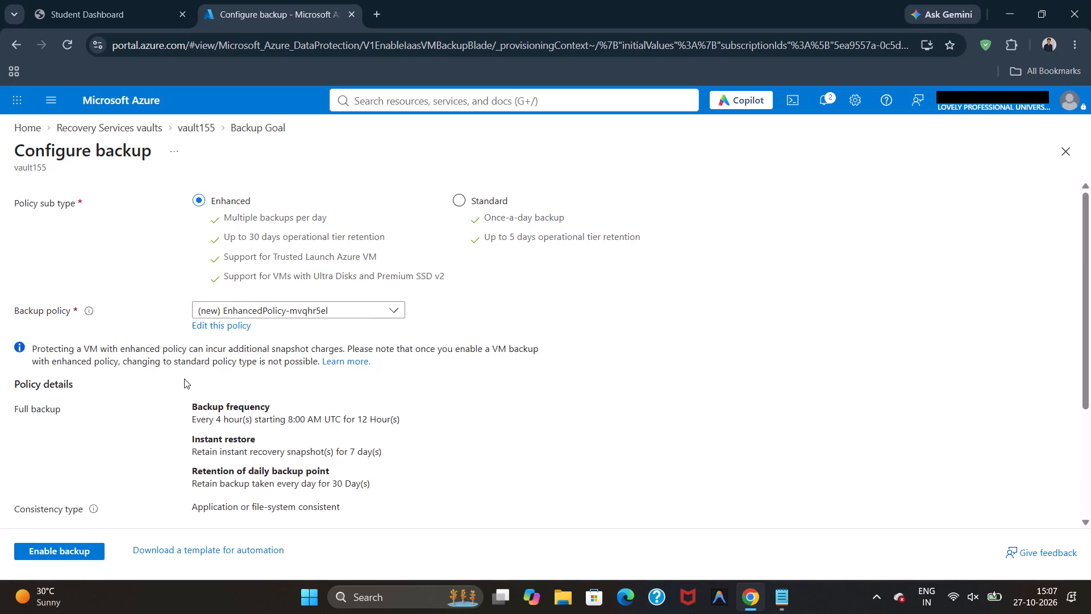
Add vm155 from resource group ca1 to the virtual machines covered by the backup.
scroll(184, 379, "down", 5)
left_click(48, 459)
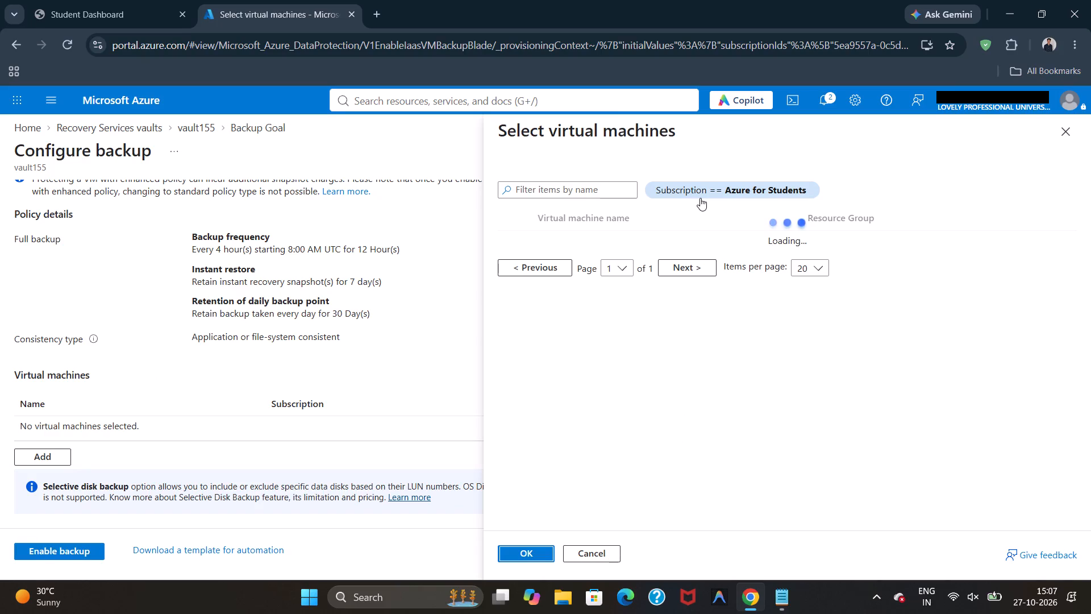
left_click(516, 246)
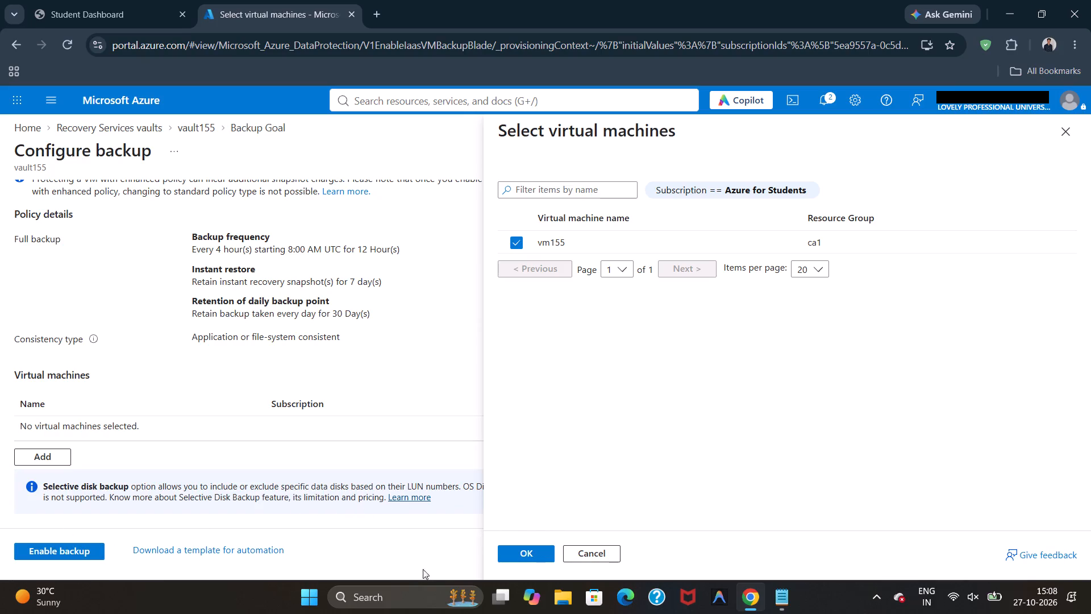
left_click(535, 557)
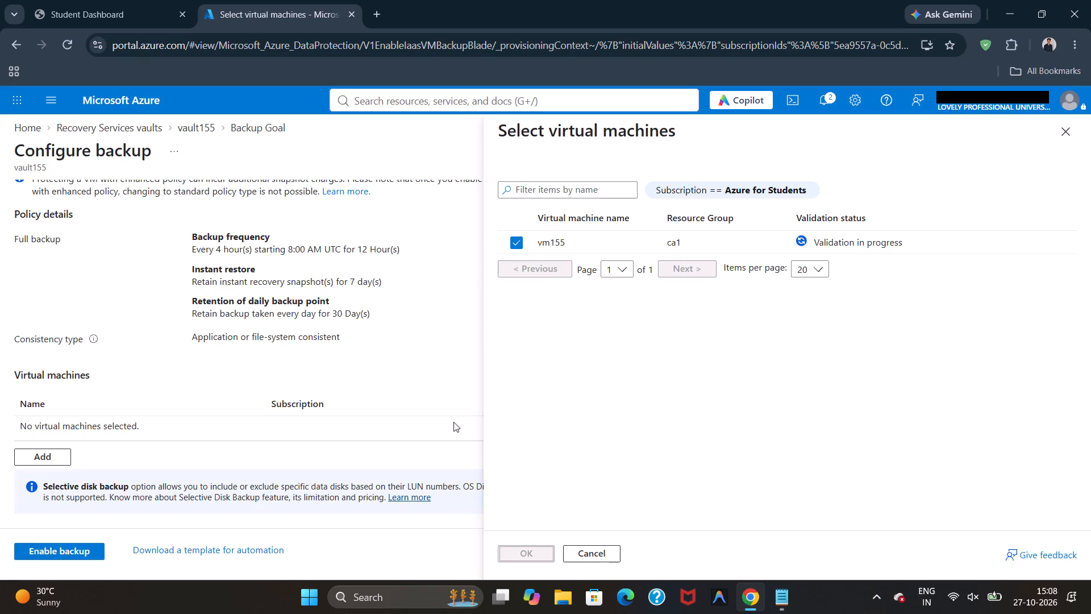
Enable the backup for vm155 with its disk and future disks included.
left_click(93, 555)
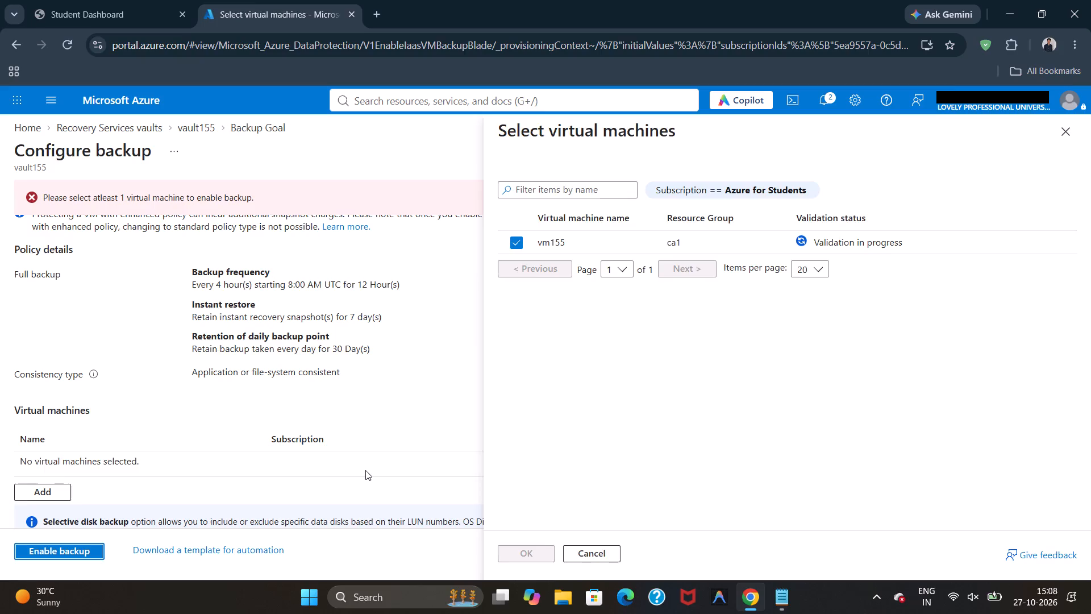
scroll(365, 470, "down", 3)
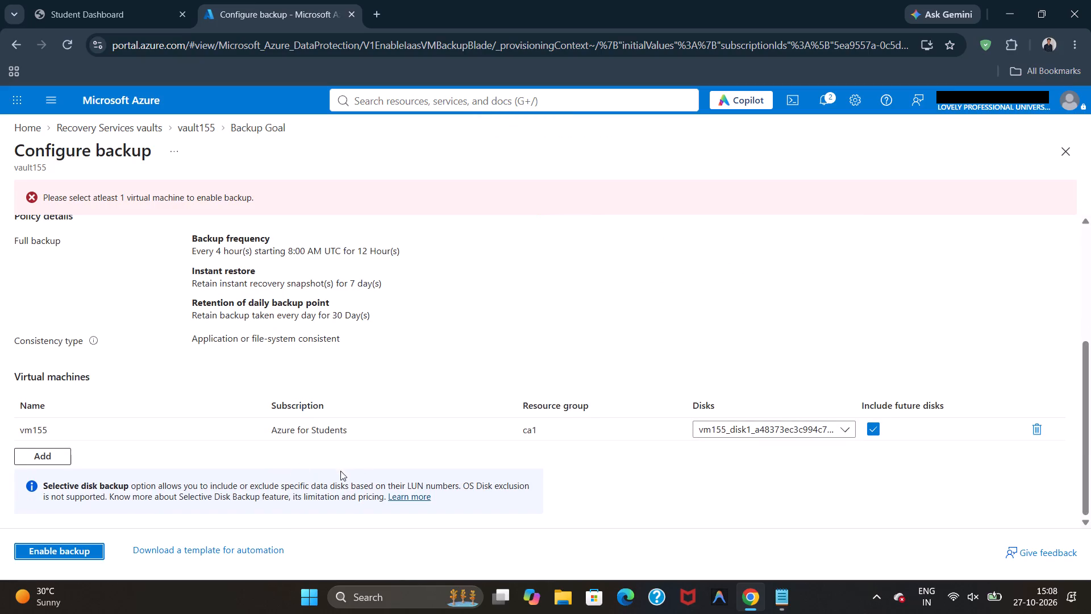
left_click(64, 553)
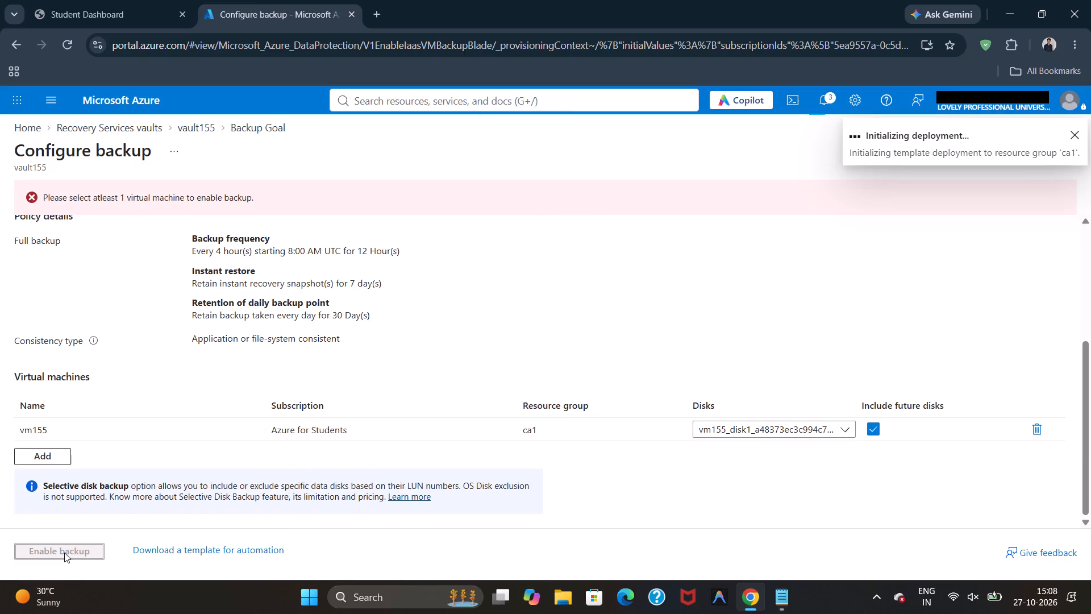
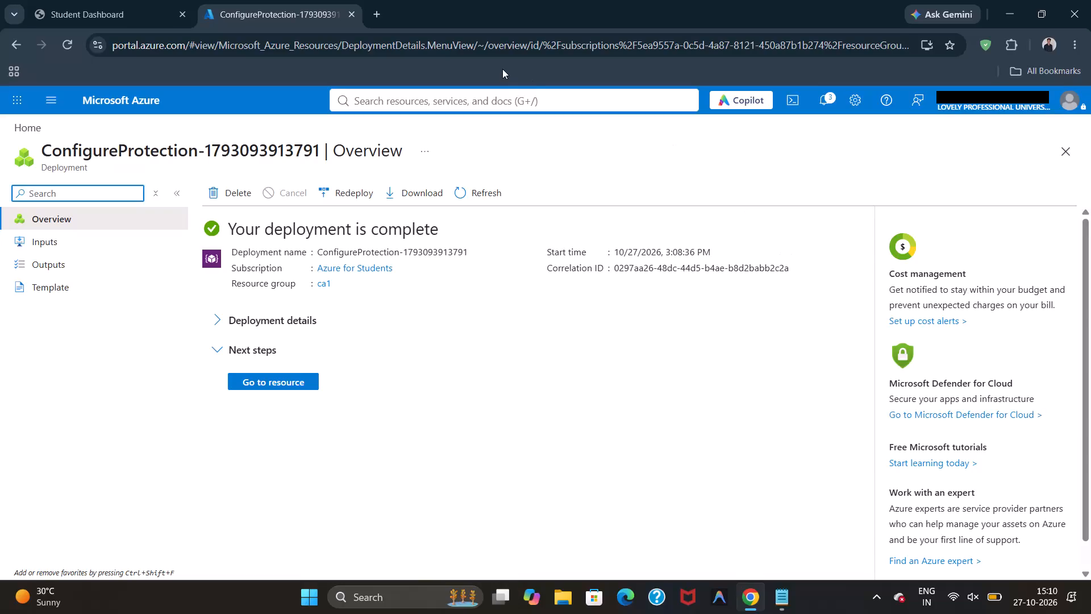
Find vault155 among the Recovery Services vaults and open its list of protected backup items.
left_click(501, 99)
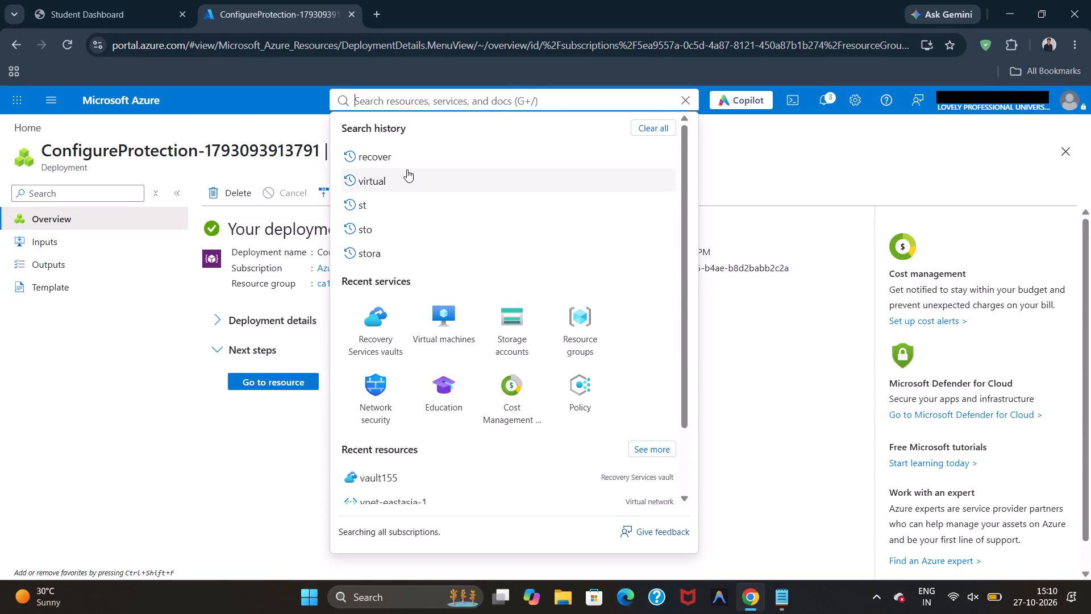
left_click(398, 157)
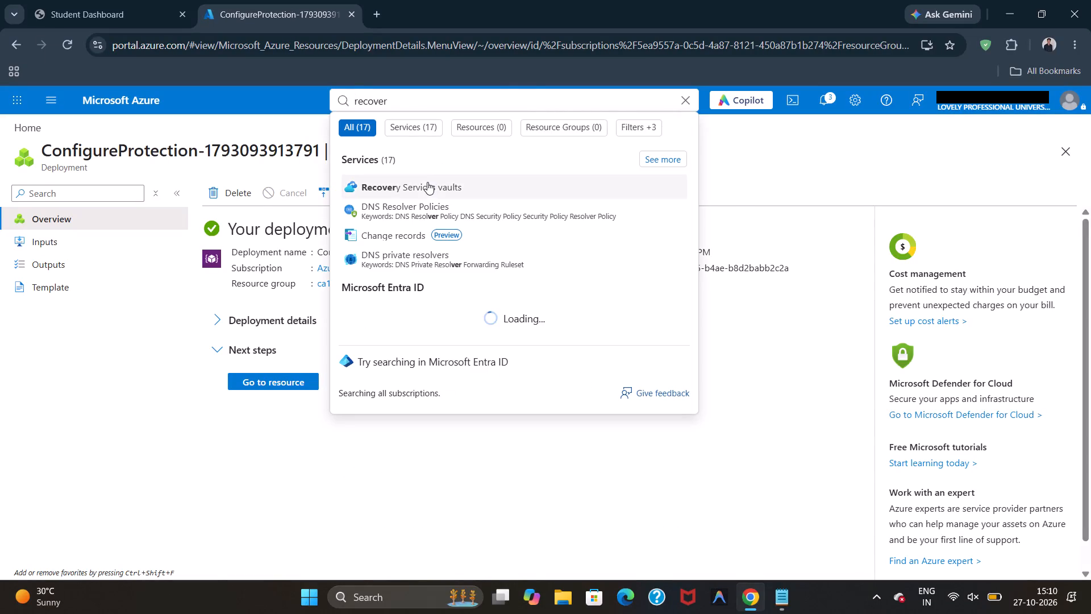
left_click(427, 185)
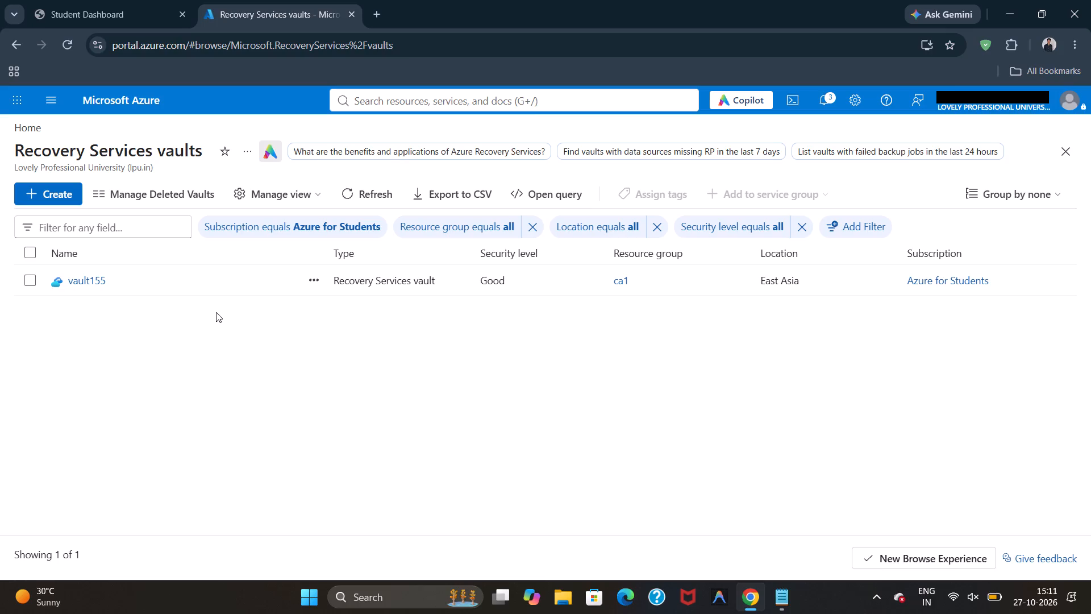
left_click(94, 284)
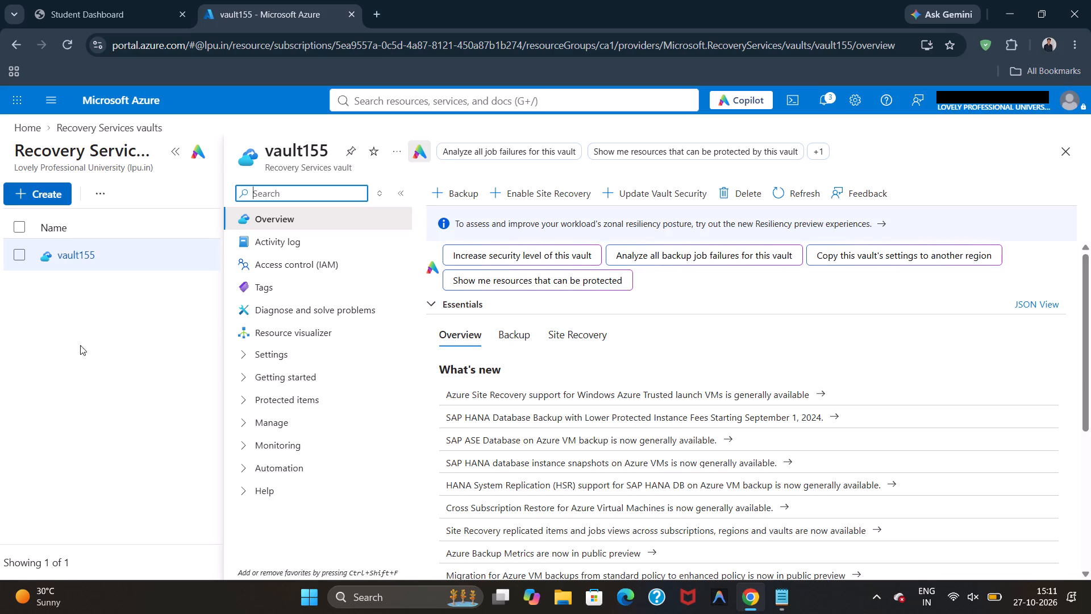
left_click(264, 395)
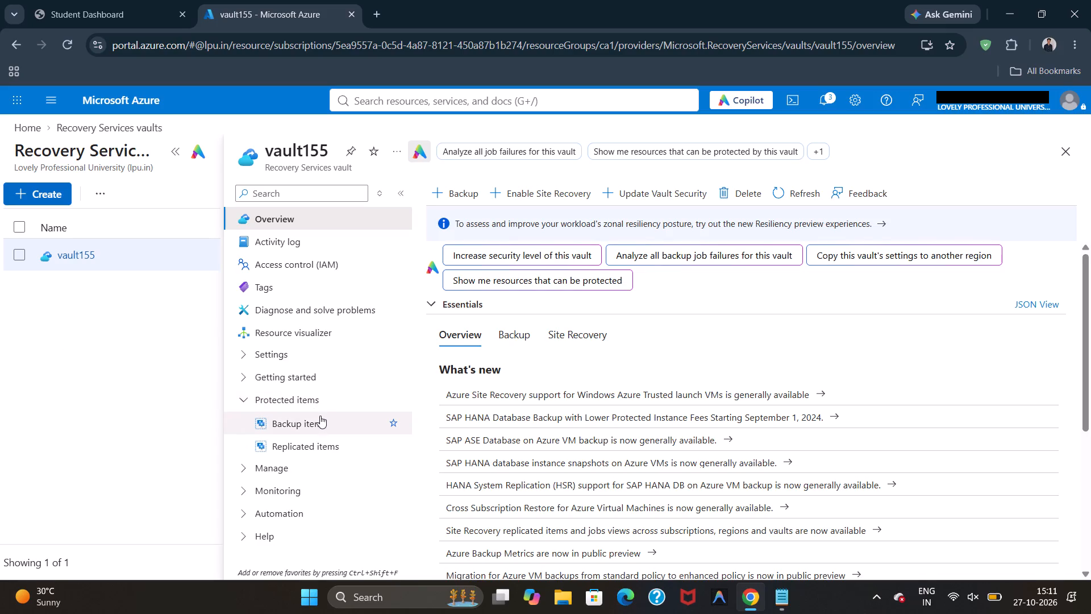
left_click(323, 422)
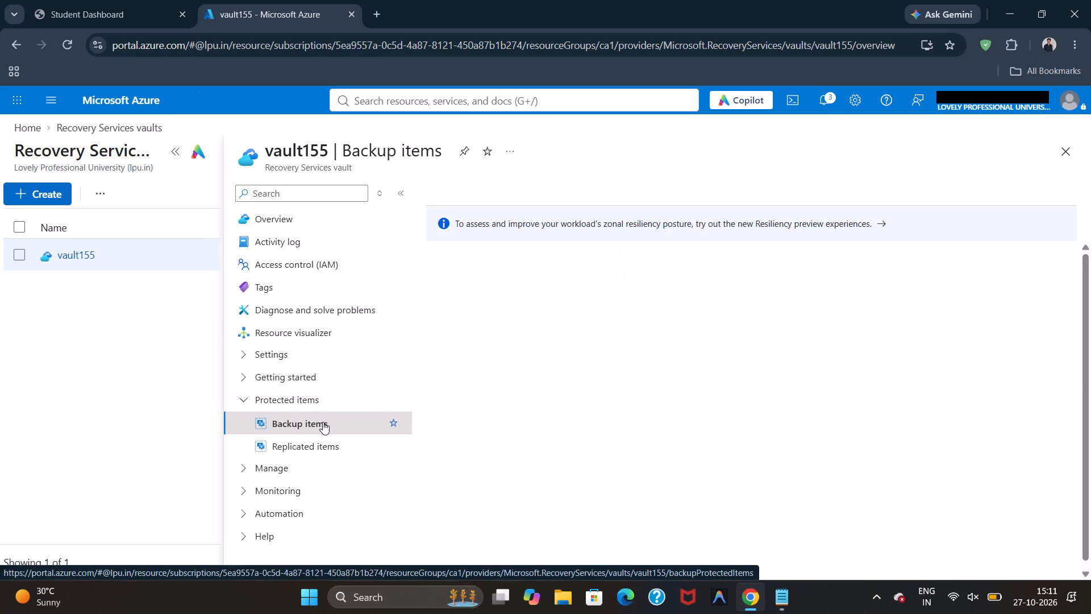
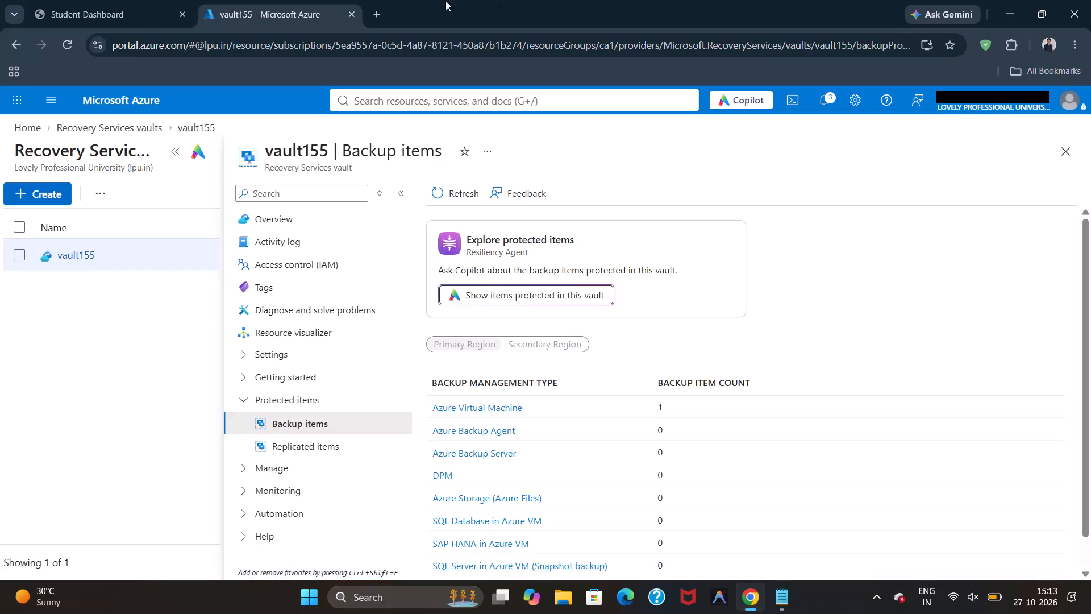
Open a new blank browser page alongside the vault155 backup items page.
left_click(388, 10)
left_click(378, 8)
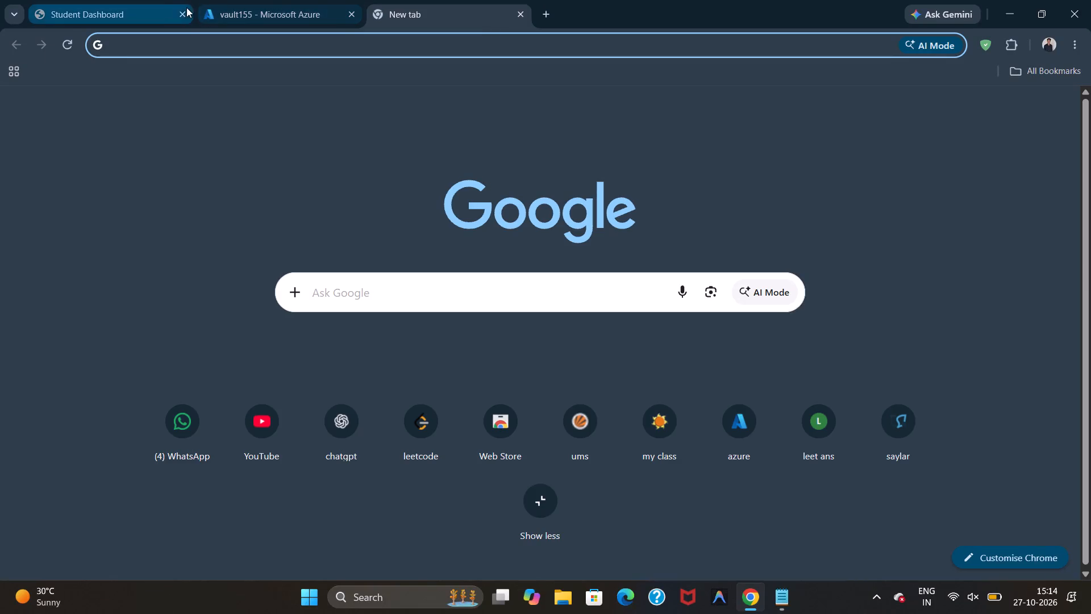
Close the Student Dashboard page, keeping the vault155 page and the blank page open.
left_click(161, 6)
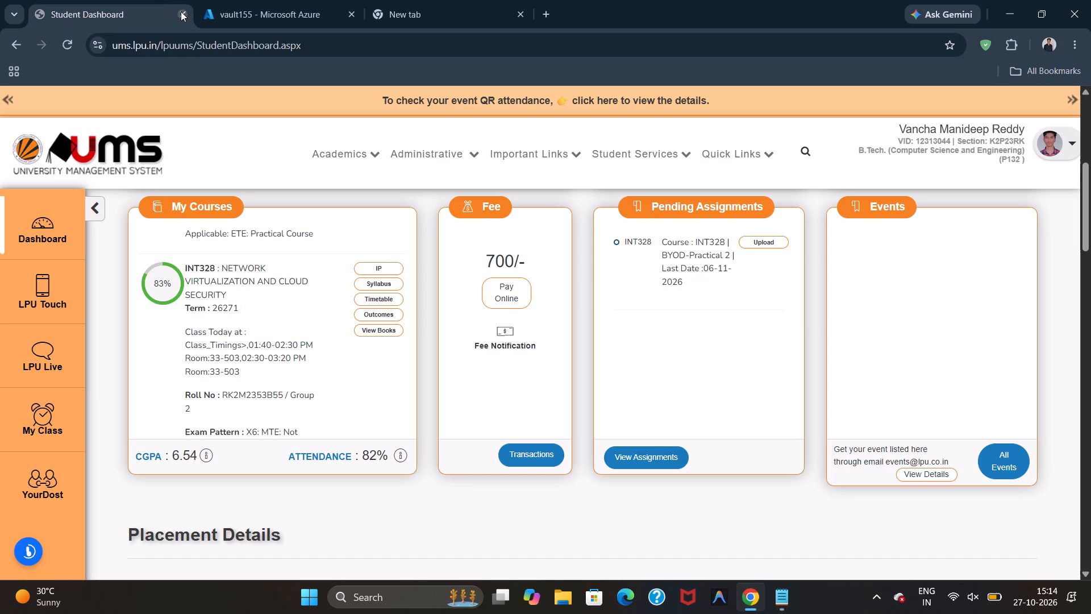
left_click(181, 11)
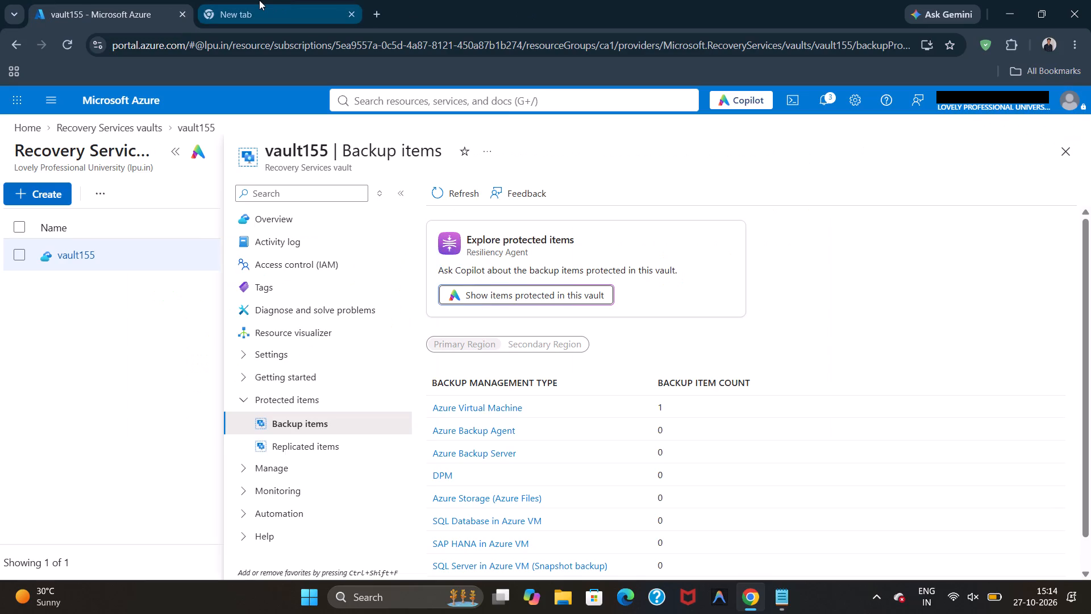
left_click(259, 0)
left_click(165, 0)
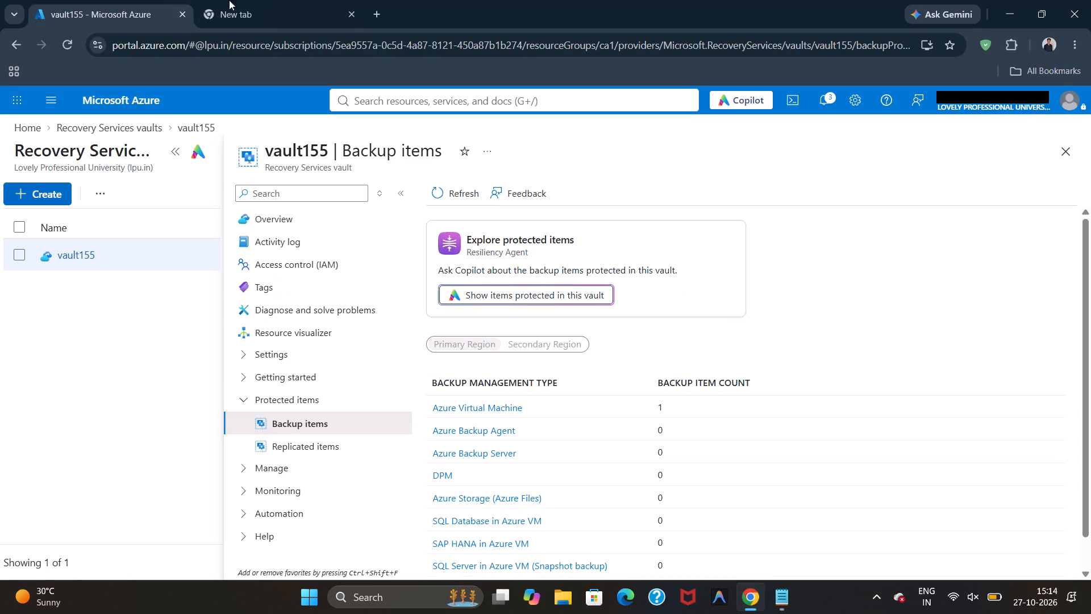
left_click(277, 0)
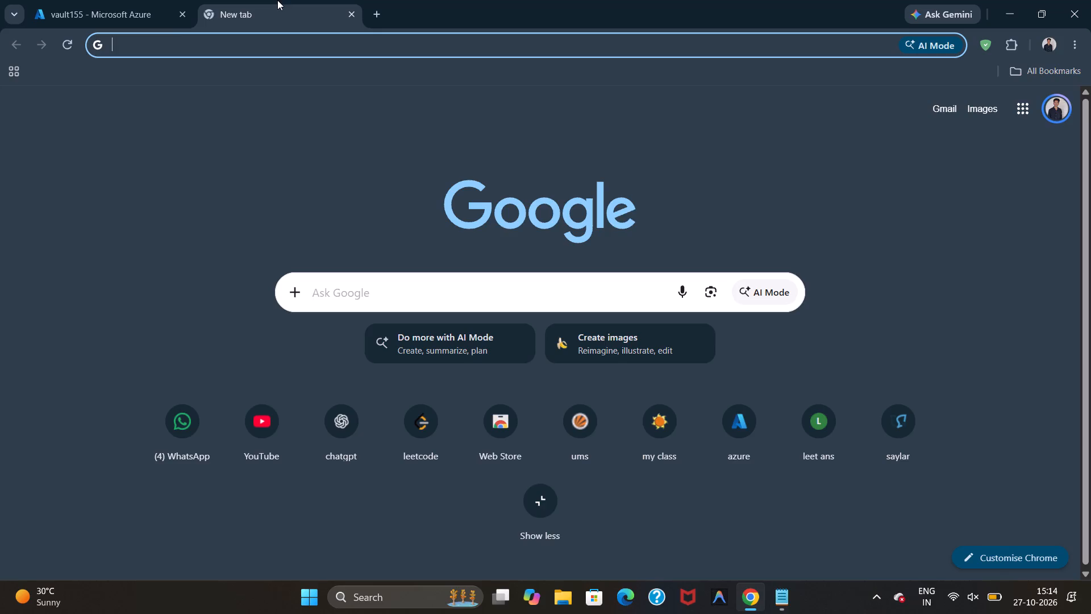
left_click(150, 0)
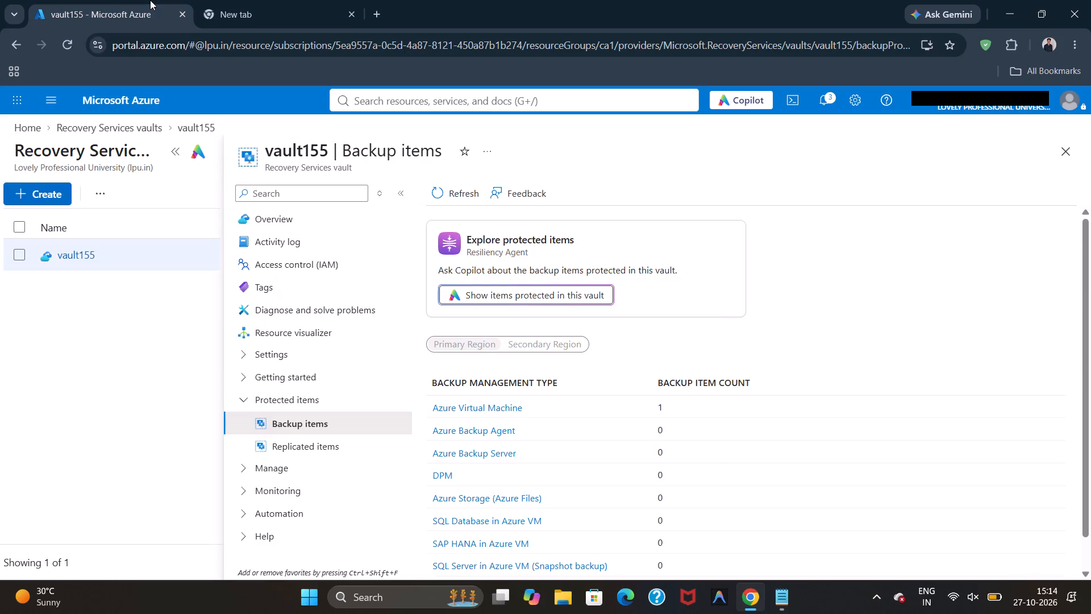
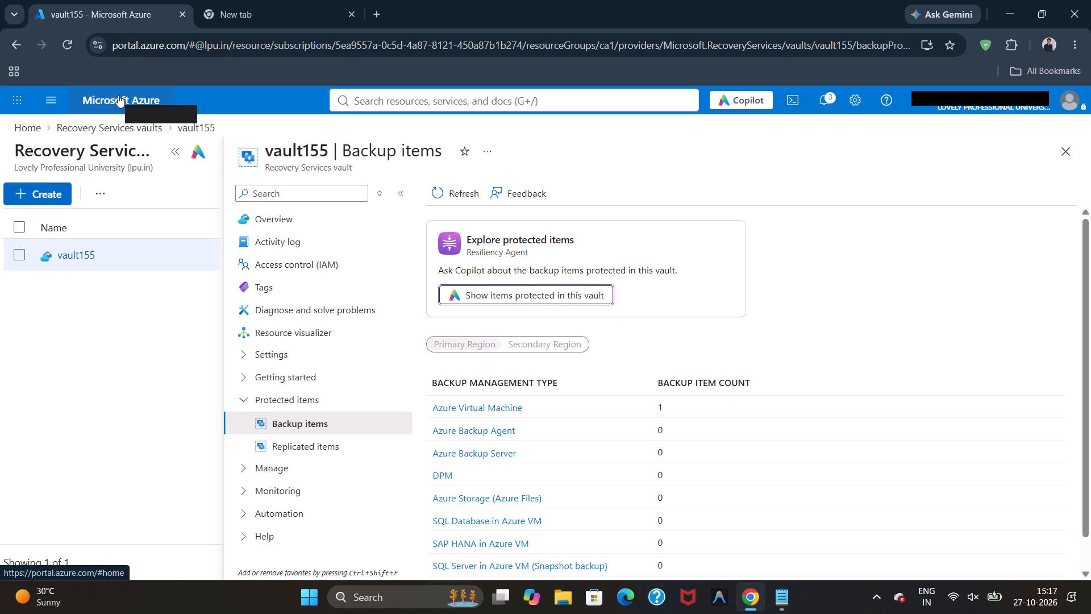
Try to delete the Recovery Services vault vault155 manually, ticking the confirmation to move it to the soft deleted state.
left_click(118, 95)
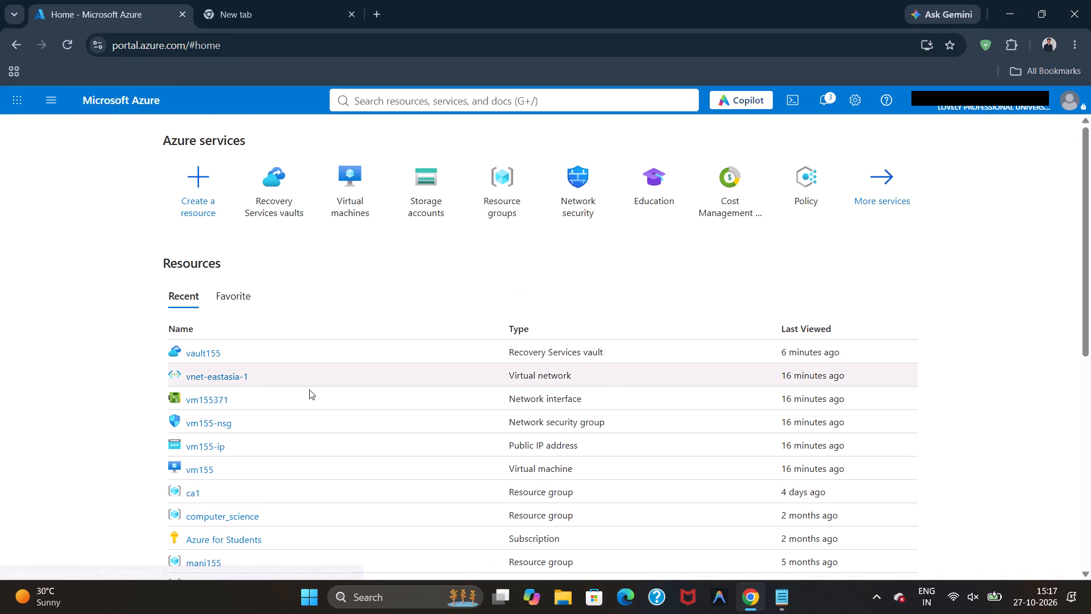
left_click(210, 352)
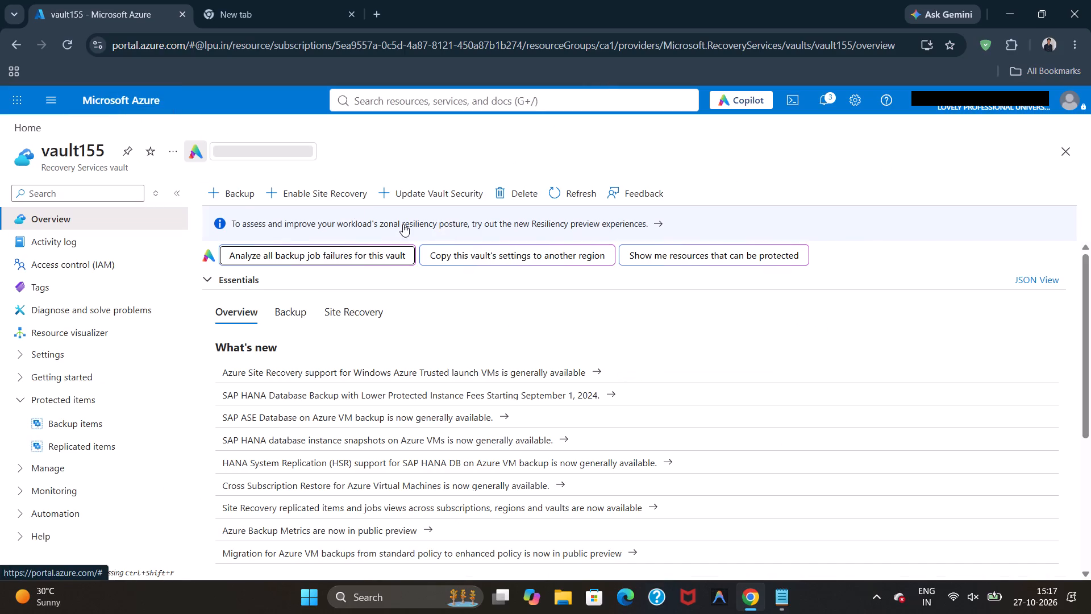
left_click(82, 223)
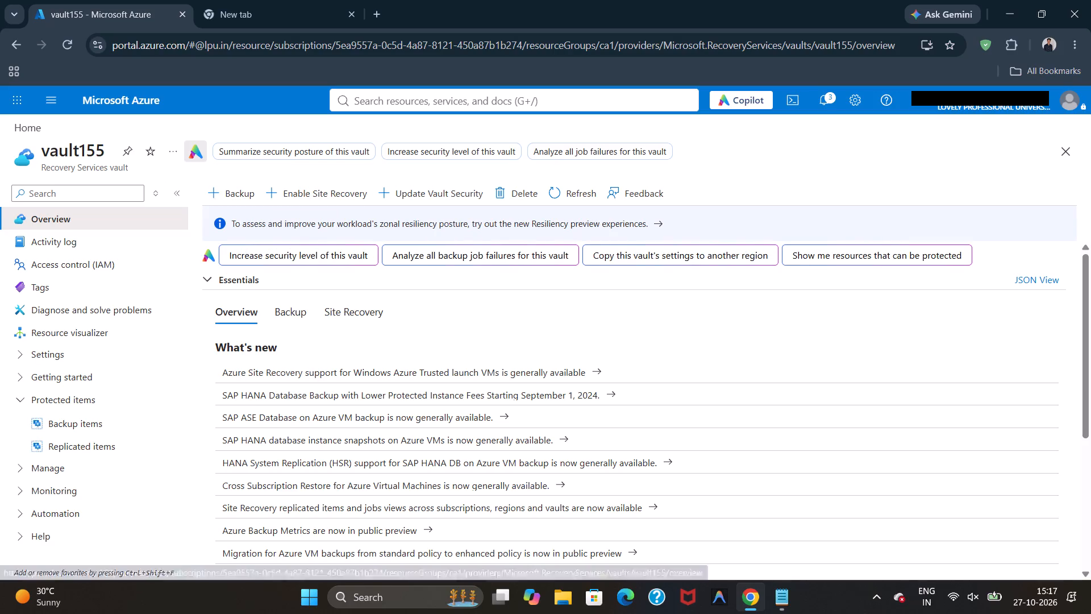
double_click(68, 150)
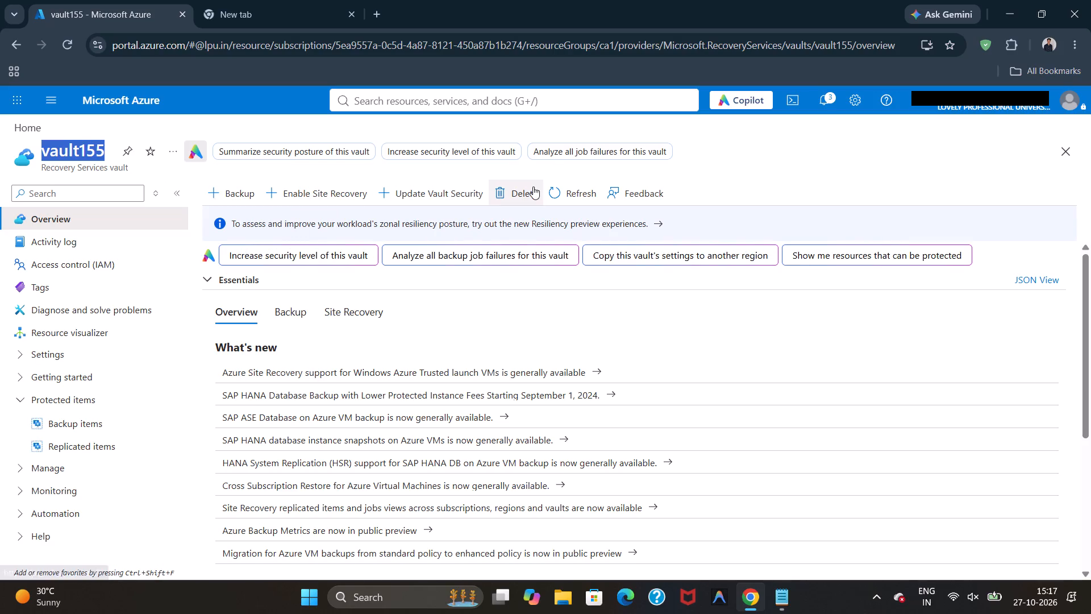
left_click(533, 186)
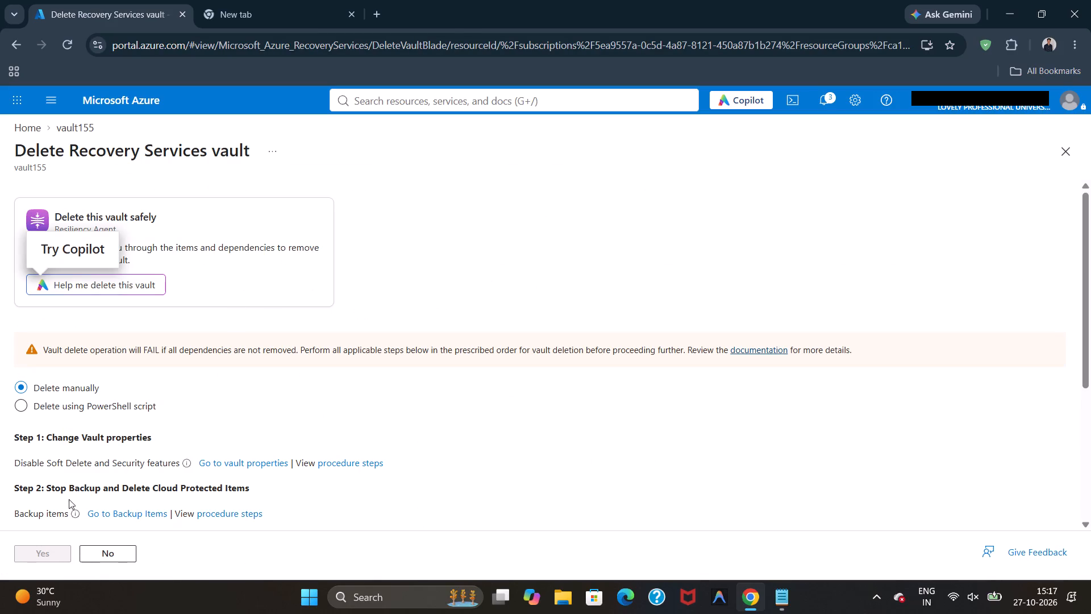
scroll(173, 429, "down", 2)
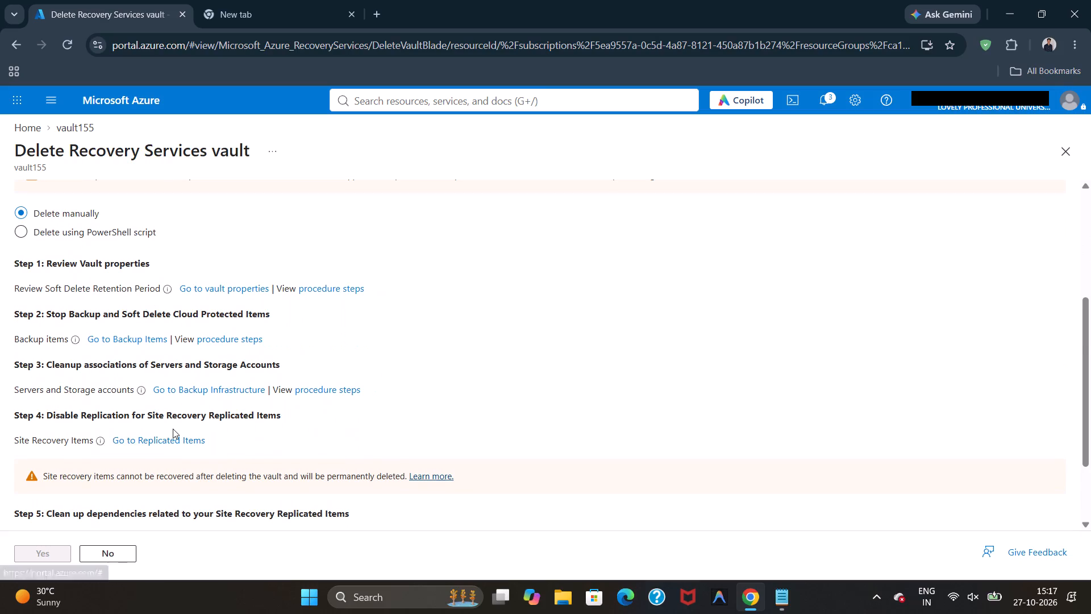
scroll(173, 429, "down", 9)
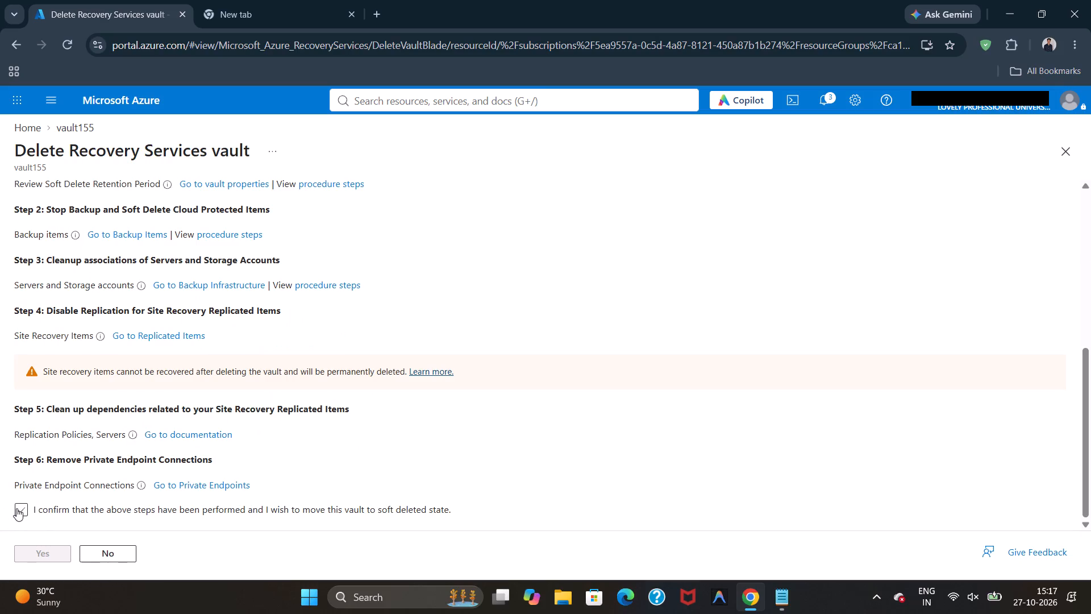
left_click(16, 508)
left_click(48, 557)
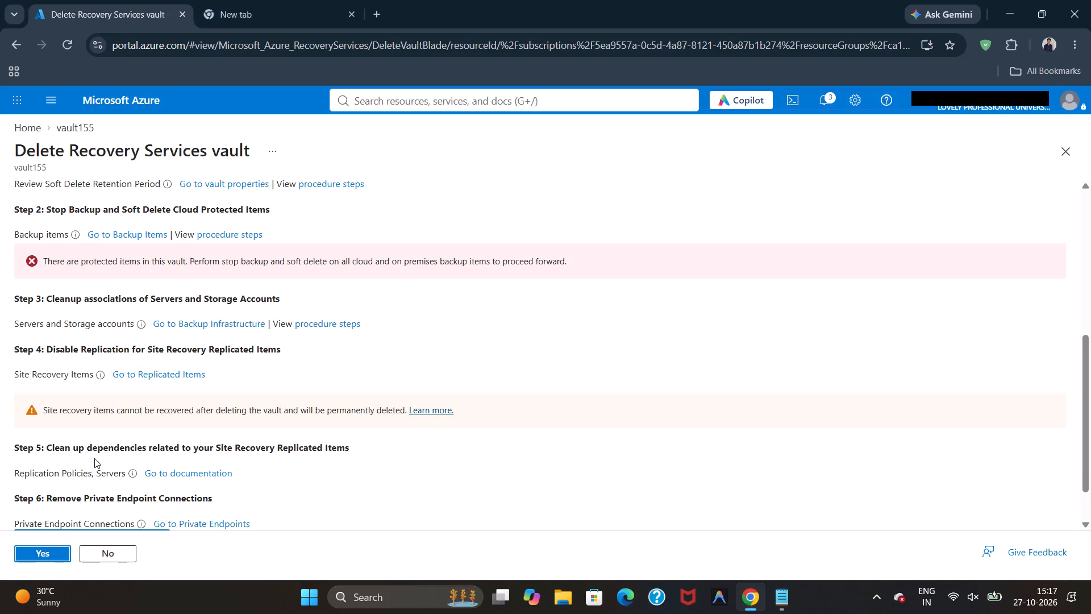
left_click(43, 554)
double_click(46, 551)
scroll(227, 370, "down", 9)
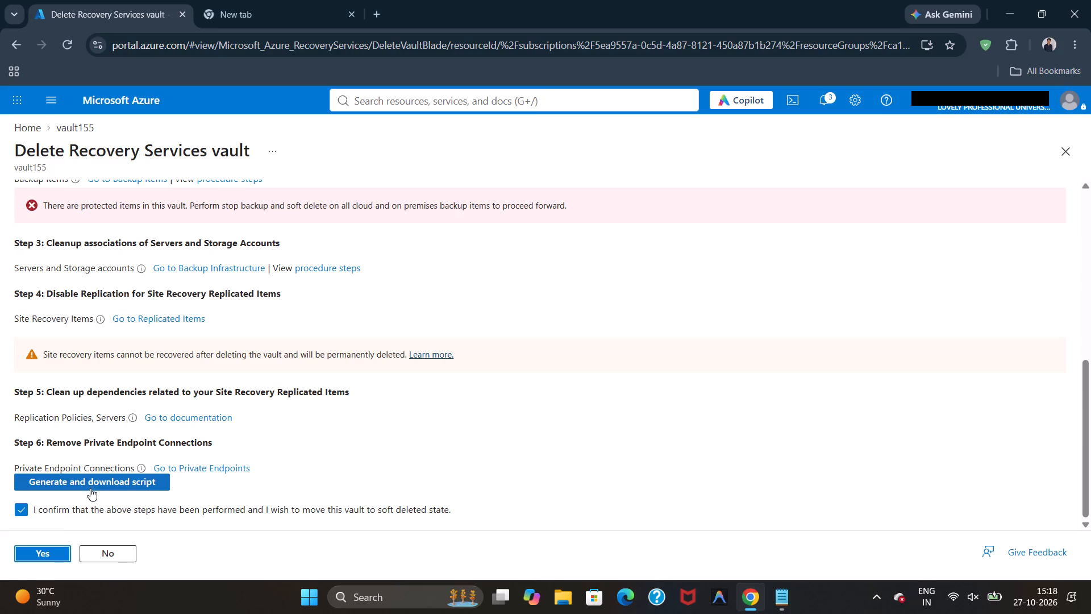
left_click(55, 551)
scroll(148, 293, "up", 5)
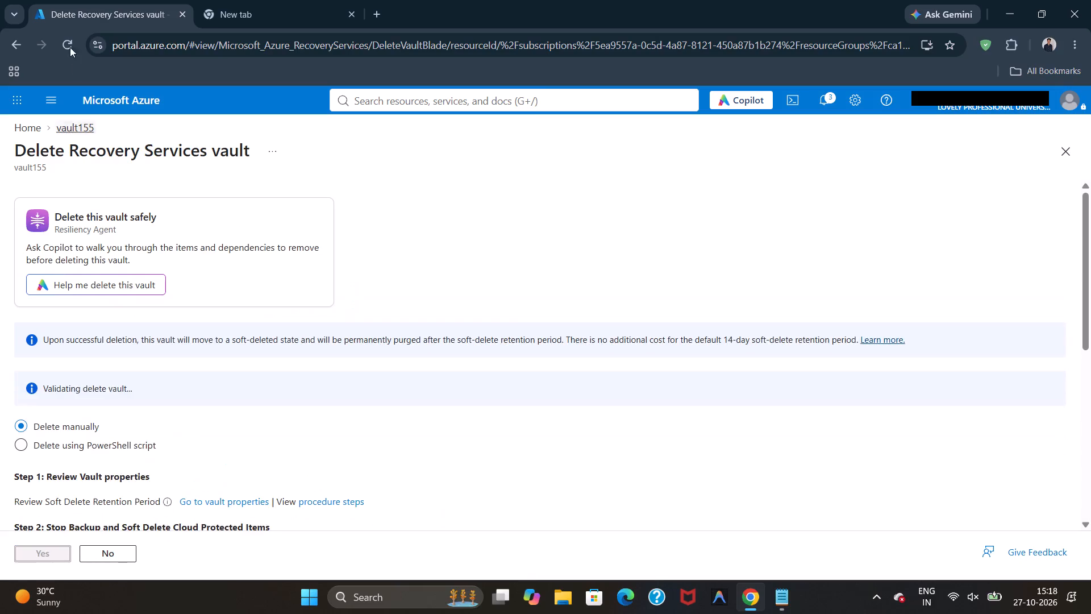
Delete the virtual machine vm155 with force delete applied and its OS disk included, keeping the network interface and public IP address.
left_click(102, 106)
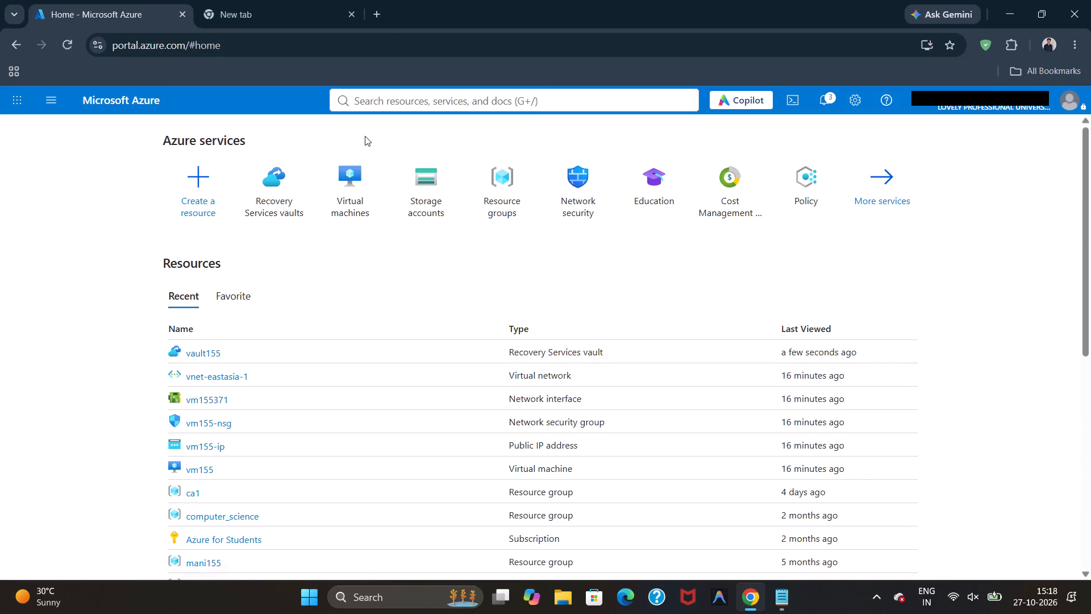
left_click(342, 177)
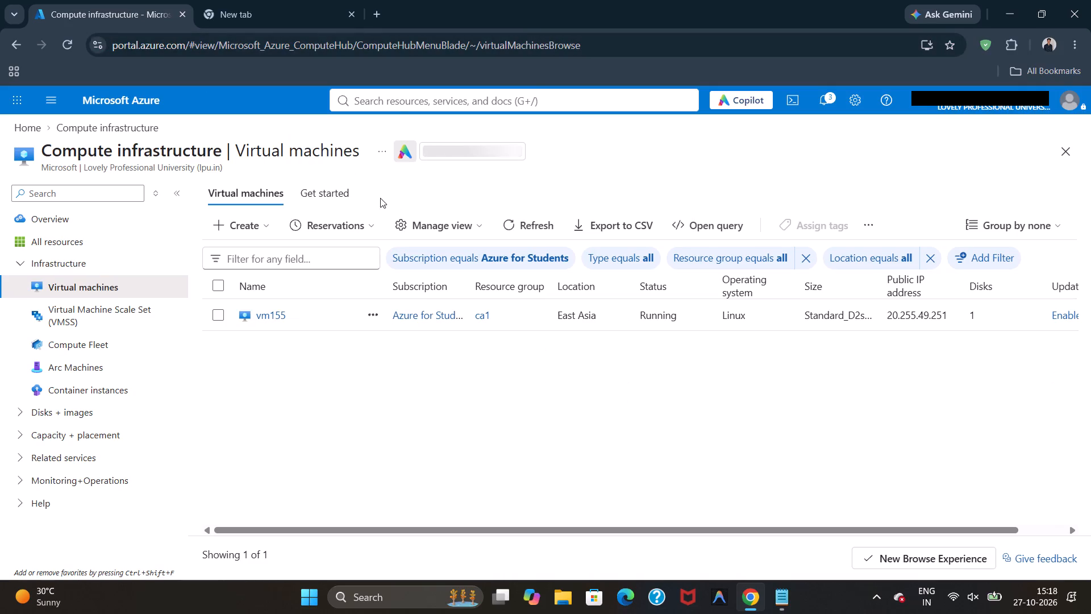
left_click(216, 310)
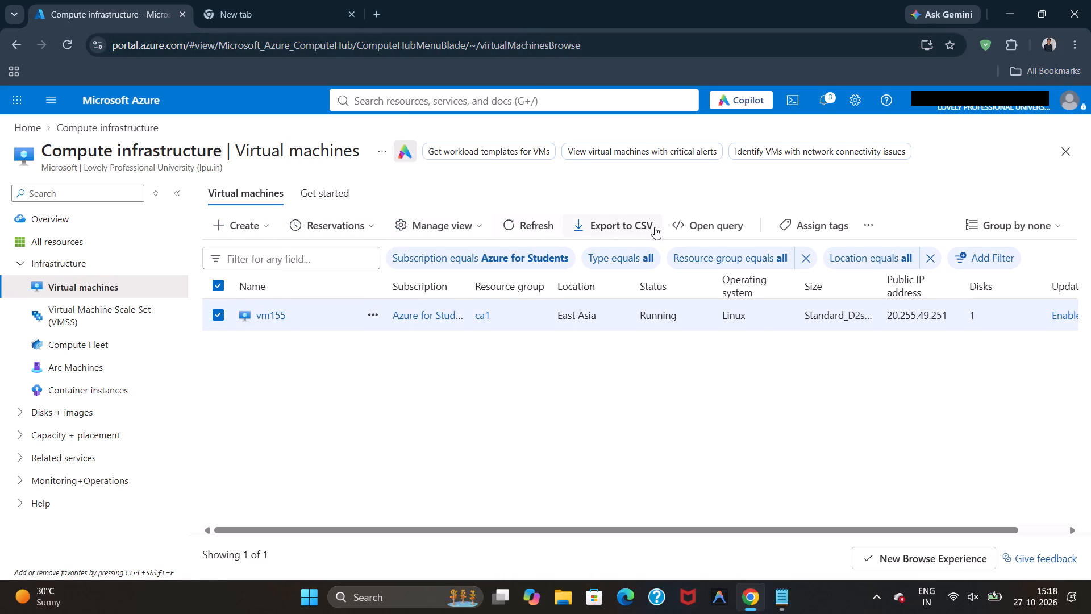
left_click(256, 314)
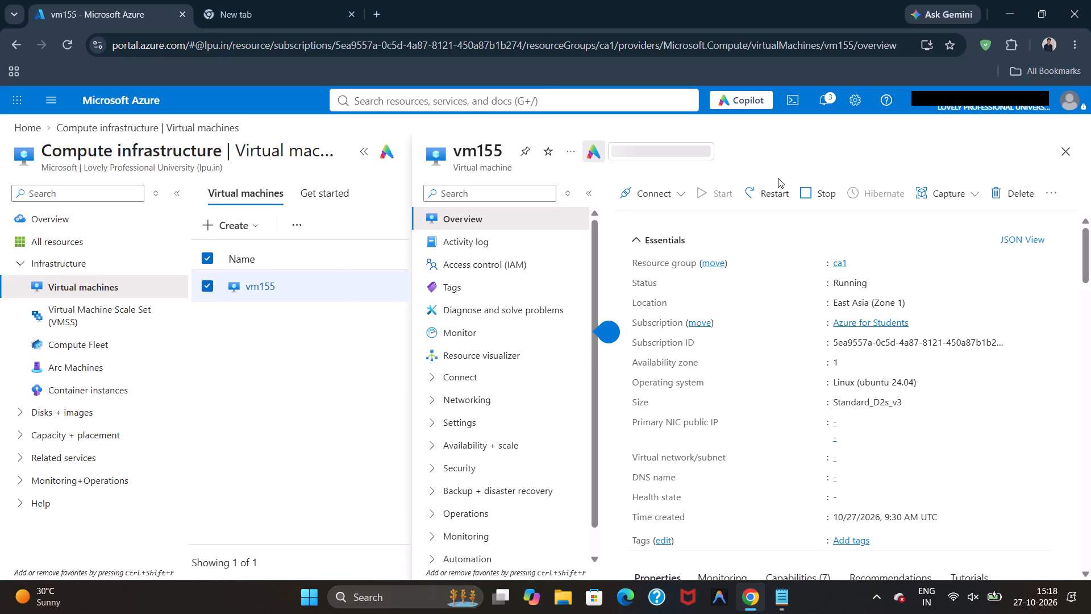
left_click(1019, 193)
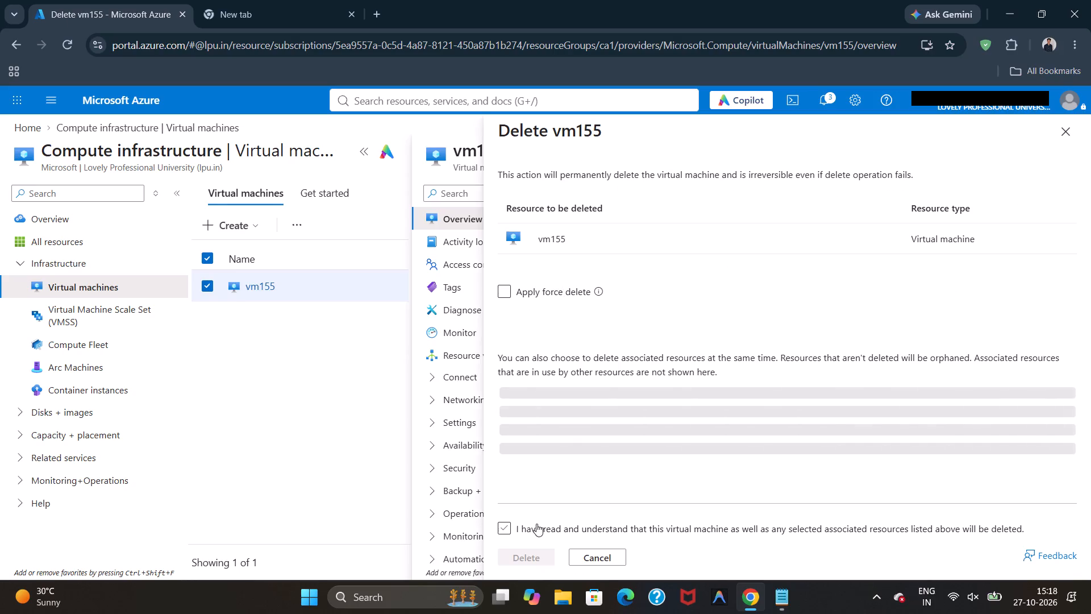
left_click(511, 524)
left_click(522, 552)
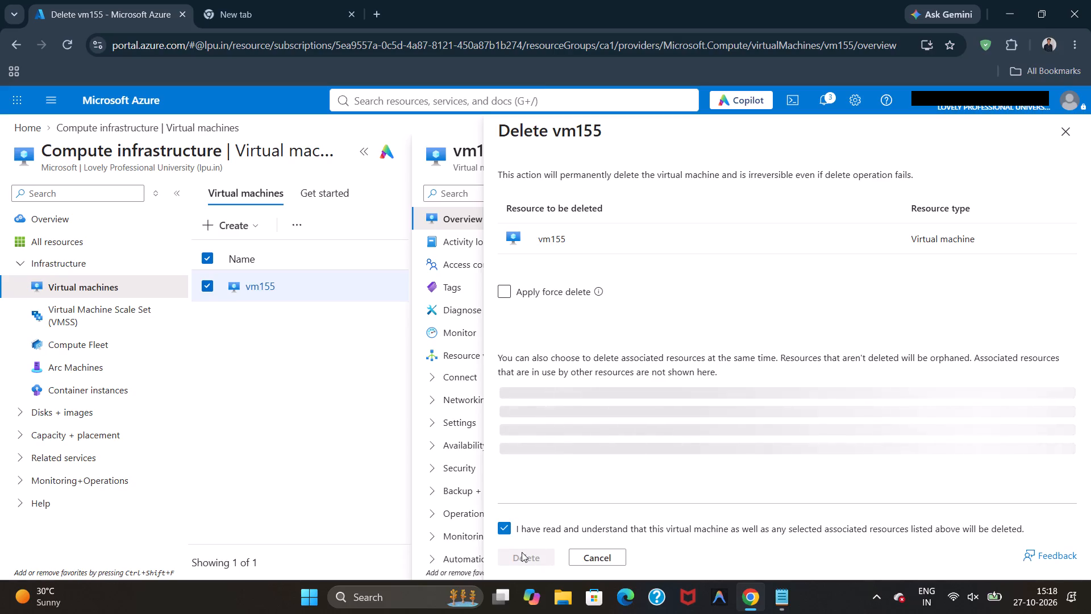
left_click(510, 283)
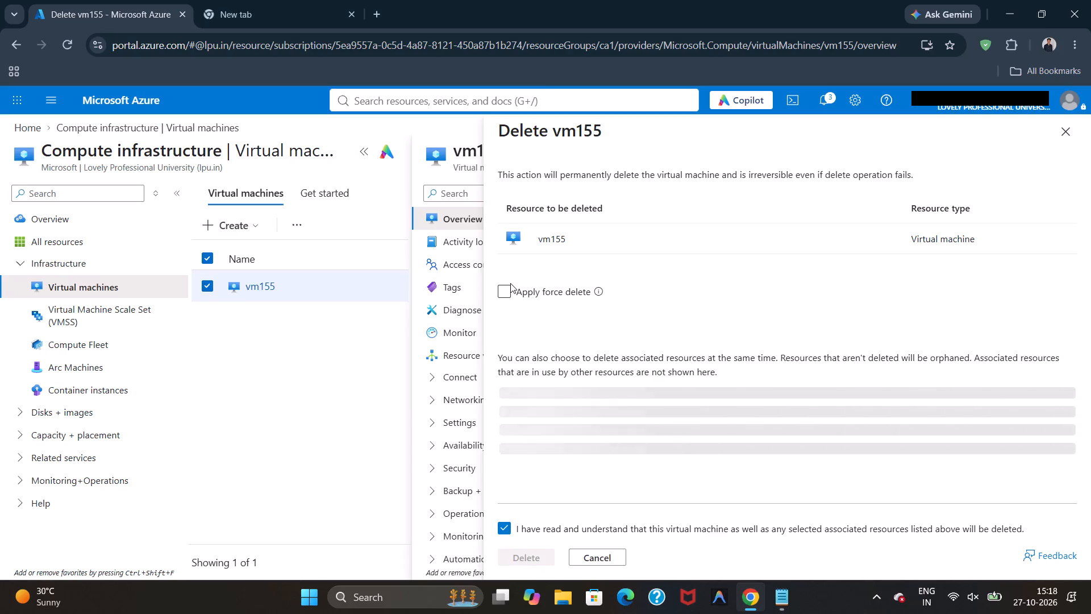
left_click(507, 291)
left_click(560, 235)
left_click(545, 241)
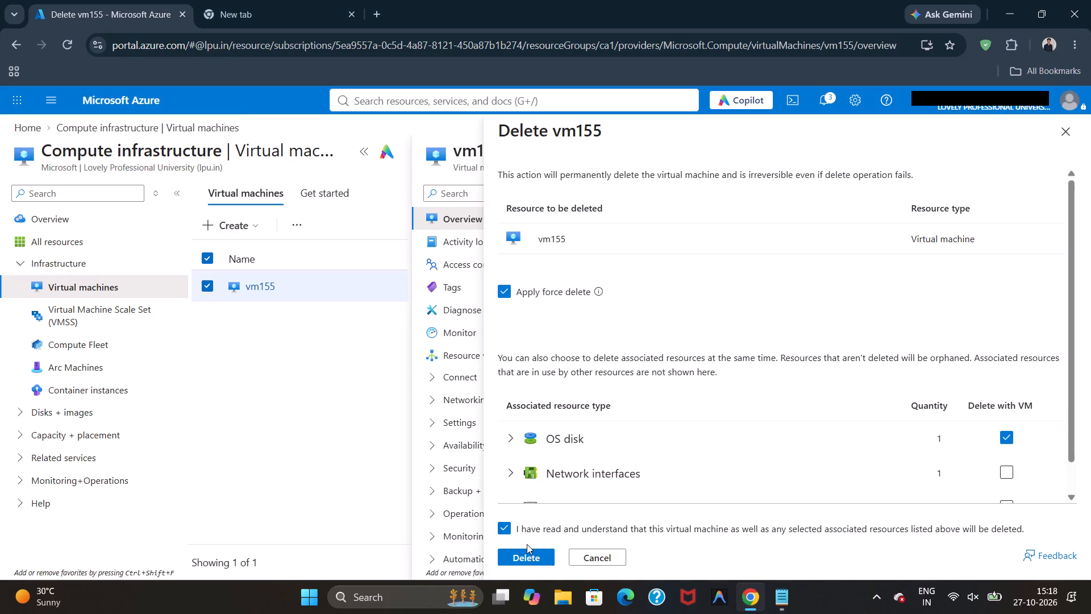
left_click(532, 556)
scroll(596, 384, "down", 2)
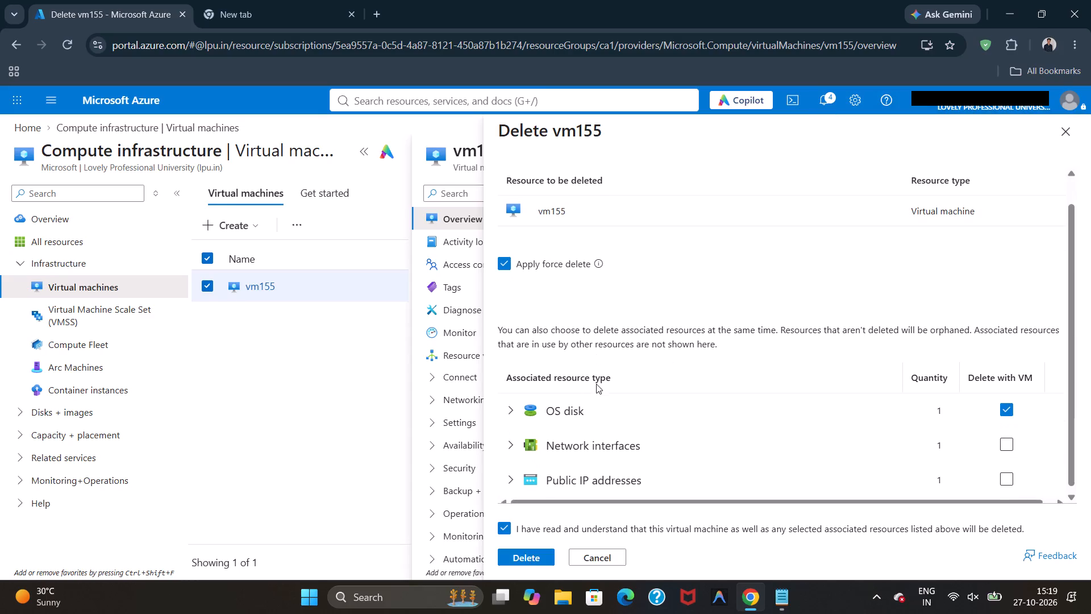
scroll(596, 384, "down", 4)
scroll(596, 384, "up", 4)
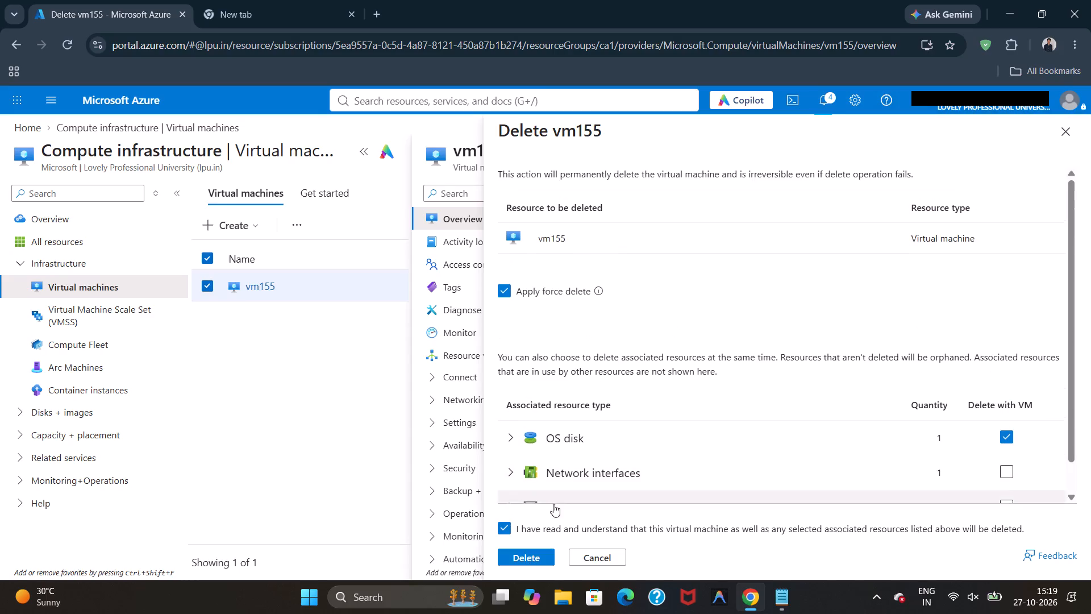
left_click(517, 558)
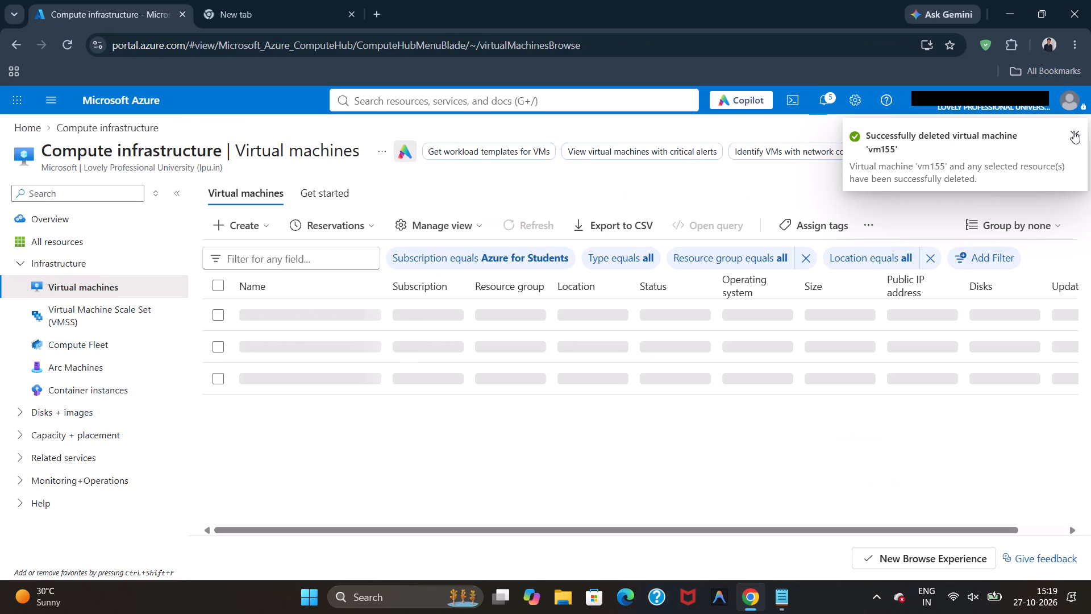
left_click(1073, 131)
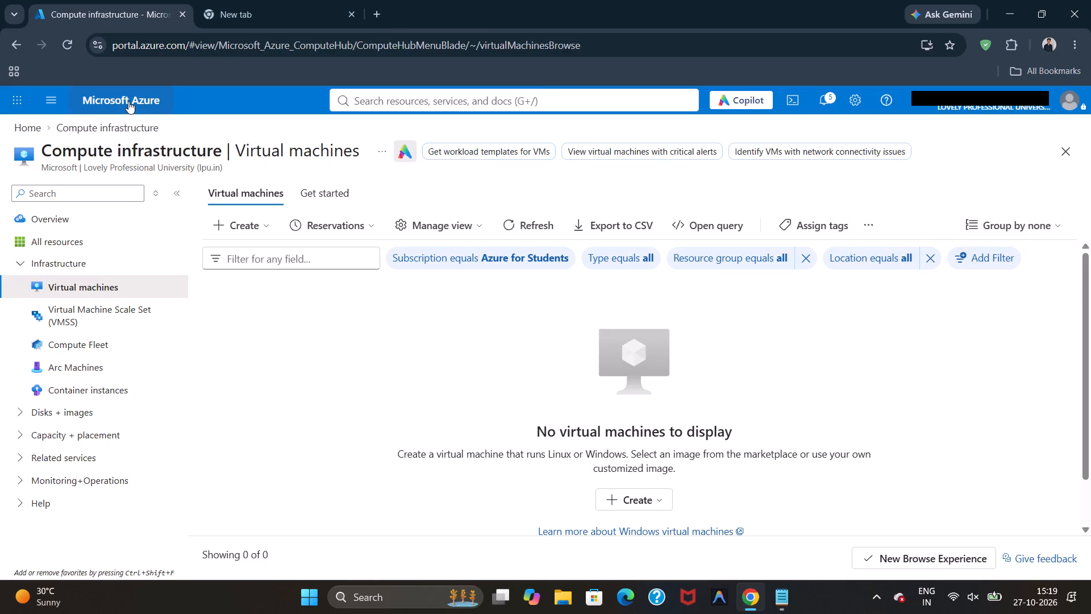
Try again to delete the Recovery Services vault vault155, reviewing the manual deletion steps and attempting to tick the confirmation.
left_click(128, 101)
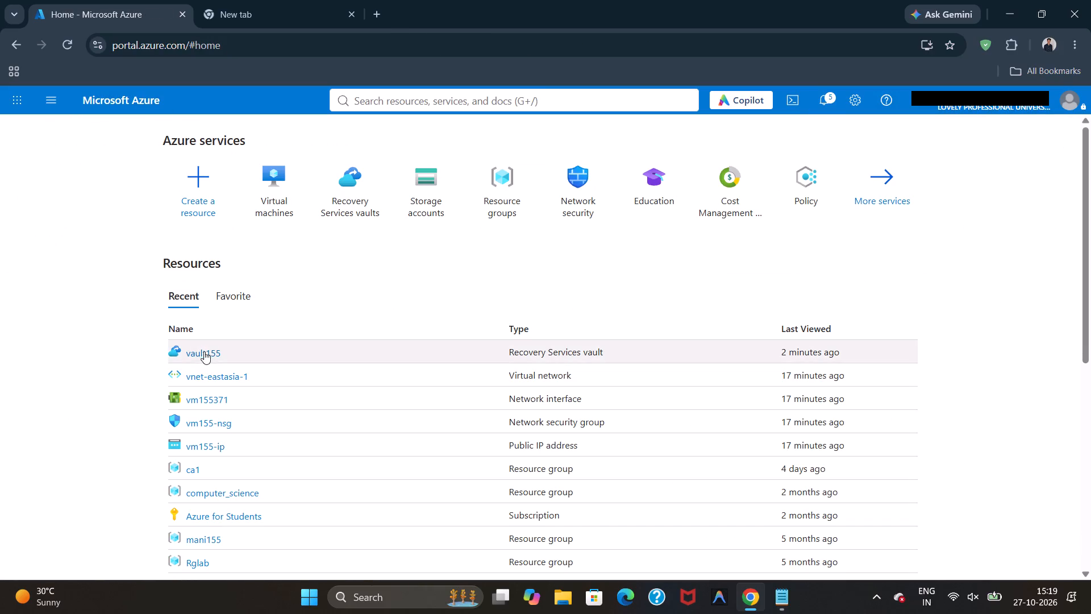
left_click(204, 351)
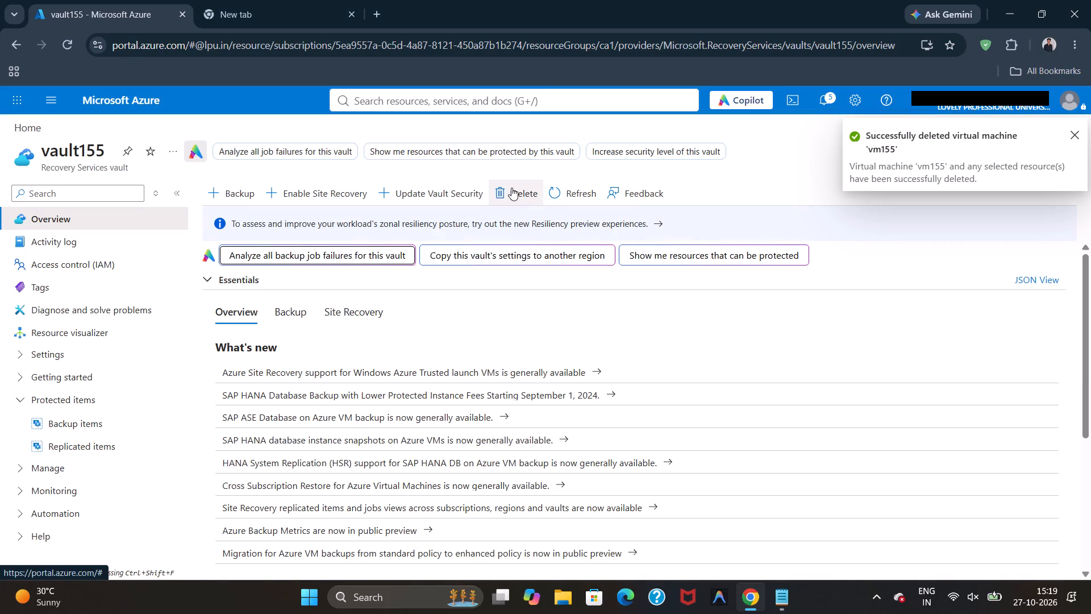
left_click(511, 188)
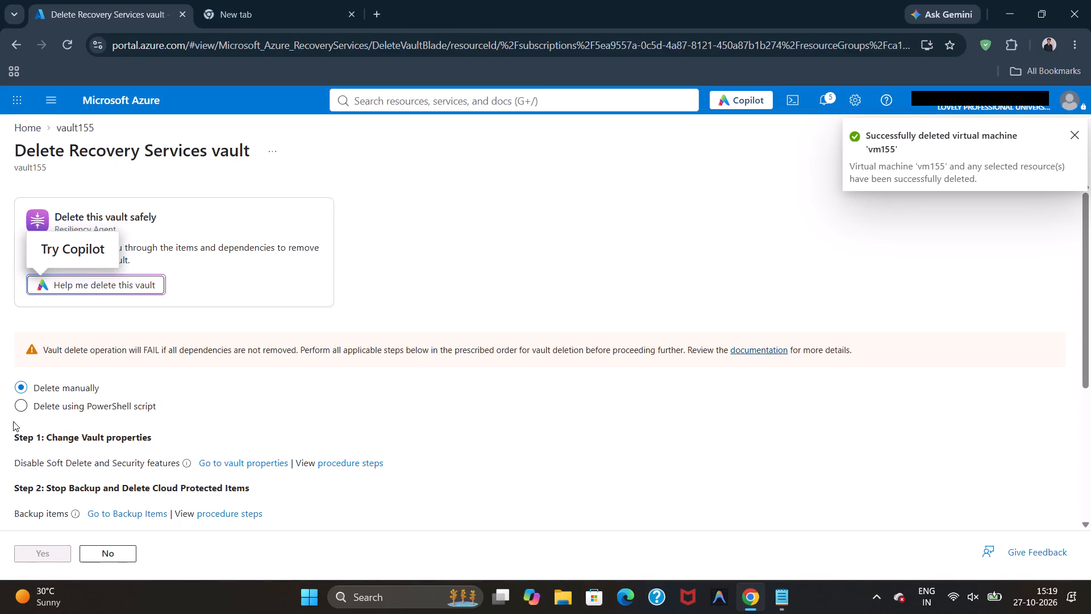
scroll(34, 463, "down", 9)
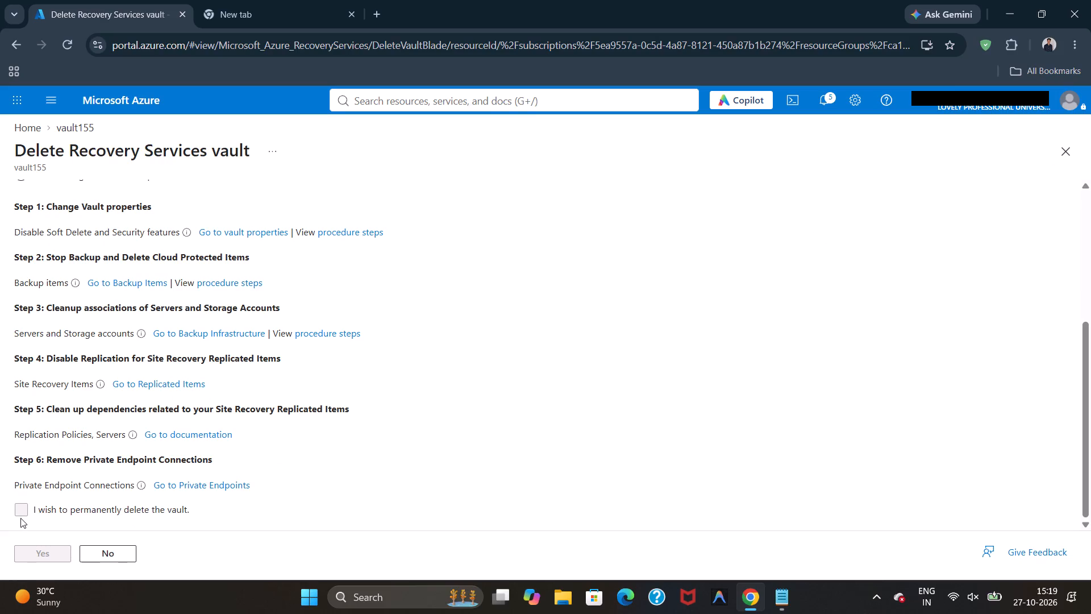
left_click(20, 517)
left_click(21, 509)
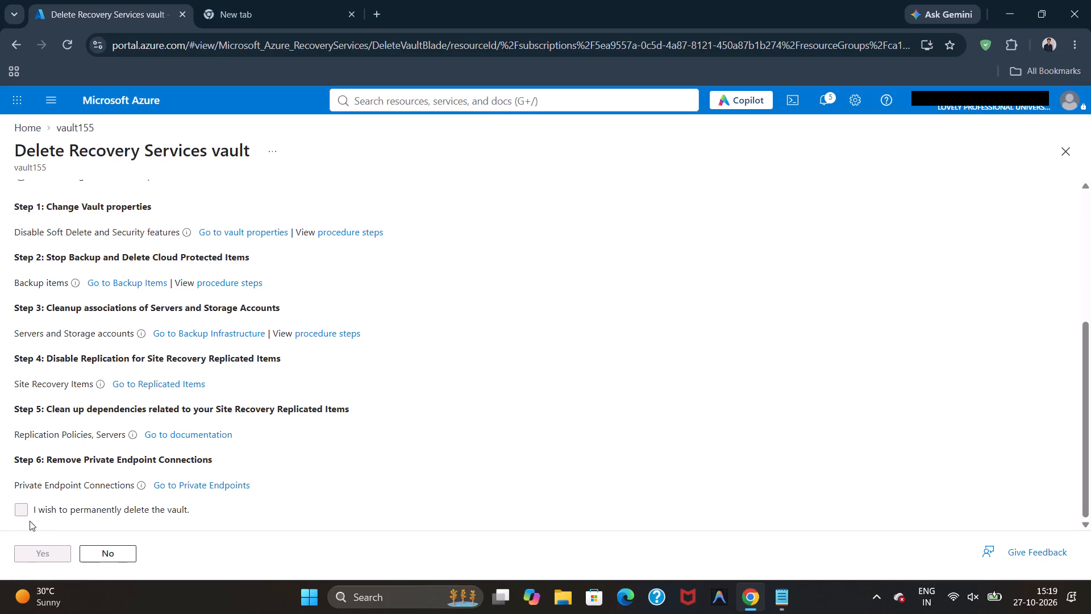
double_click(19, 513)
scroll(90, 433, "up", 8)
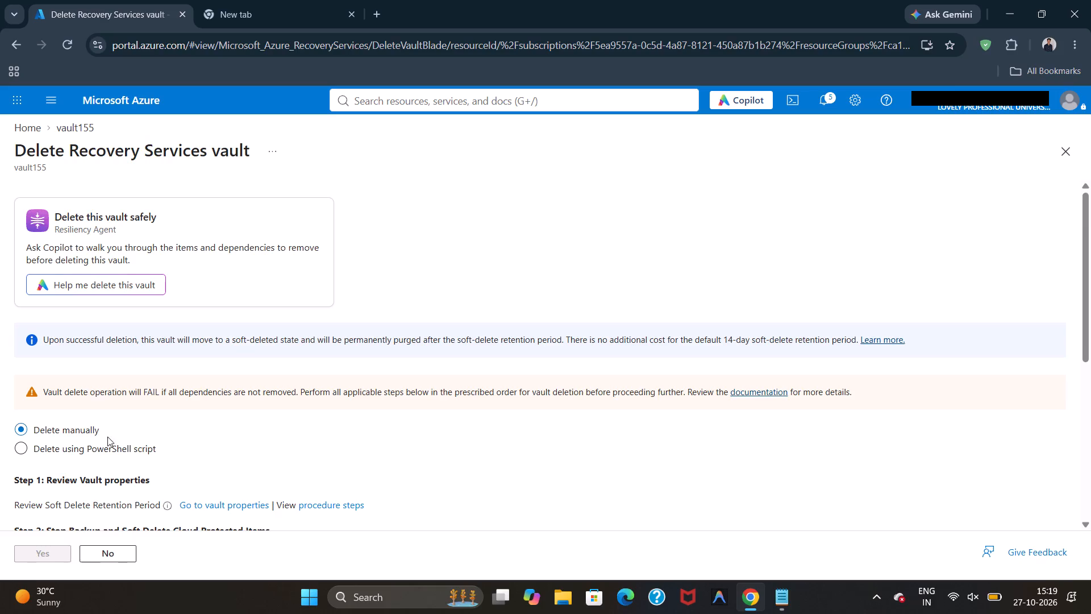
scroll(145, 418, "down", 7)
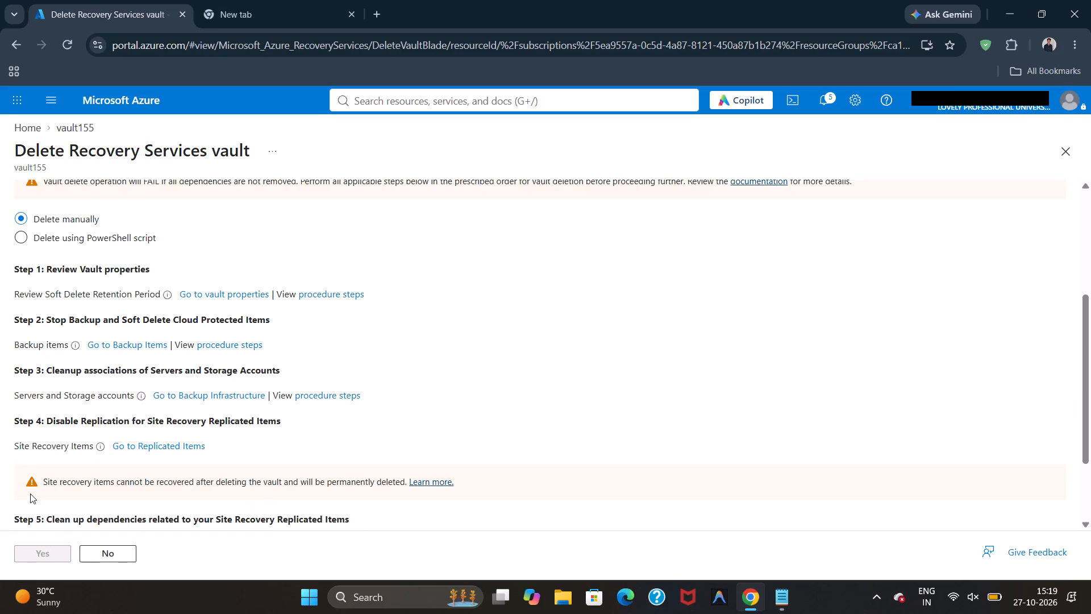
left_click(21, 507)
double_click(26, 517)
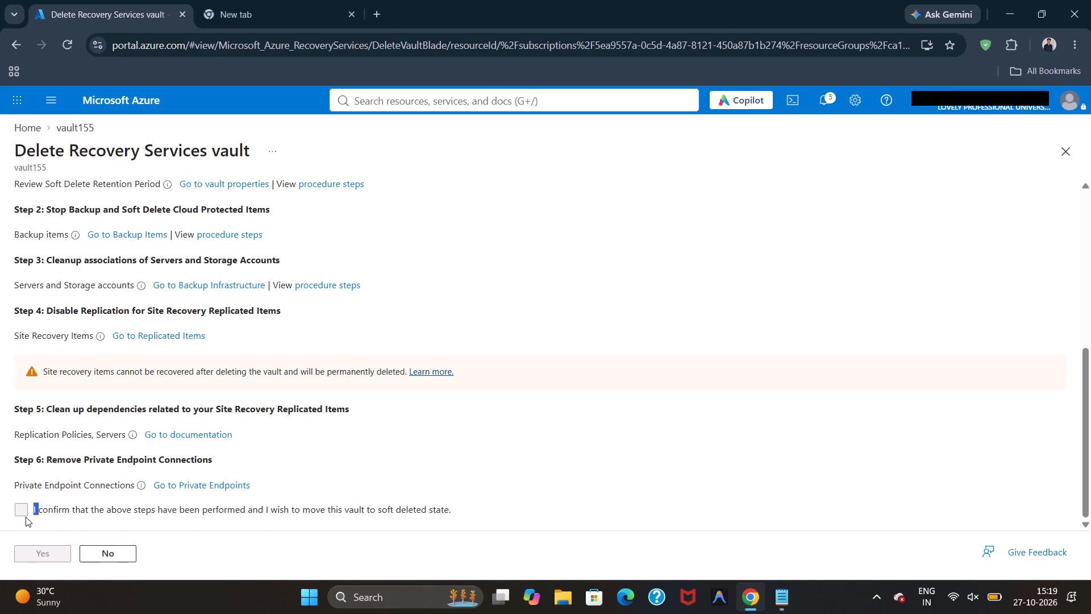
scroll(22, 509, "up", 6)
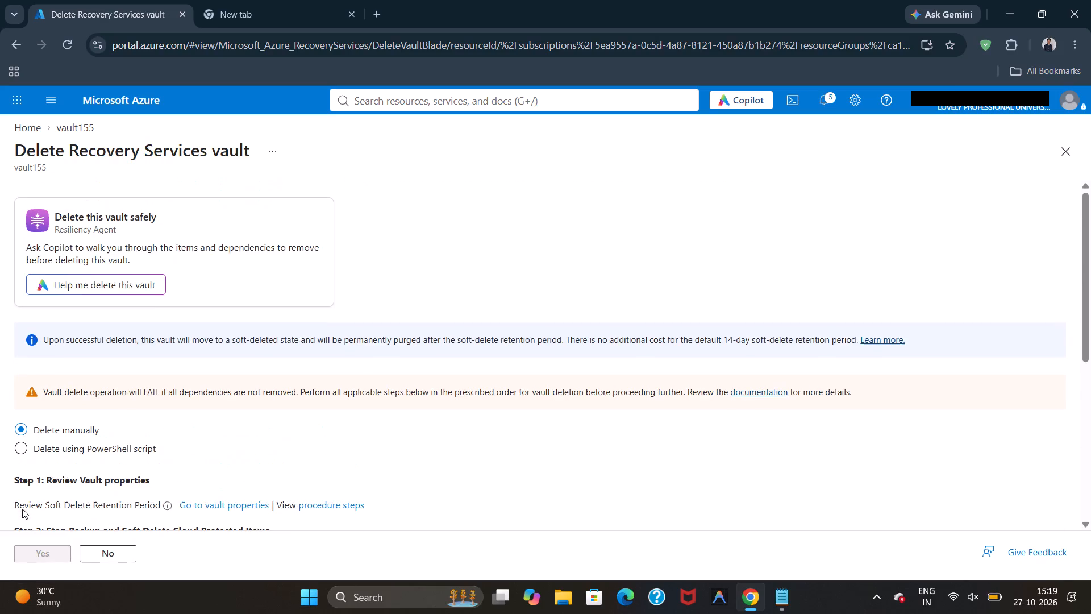
Close the browser window with the Azure portal and the blank page.
double_click(1090, 9)
Bring up the Shut Down Windows dialog from the desktop.
key("alt+F4")
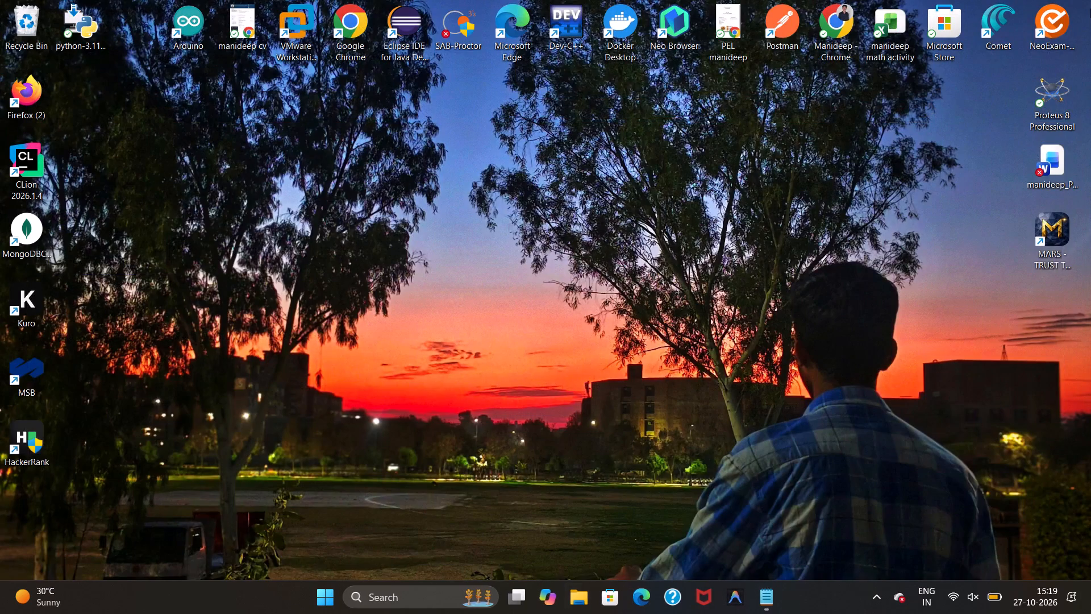
key("alt+super+F4")
key("alt+F4")
key("alt+F4")
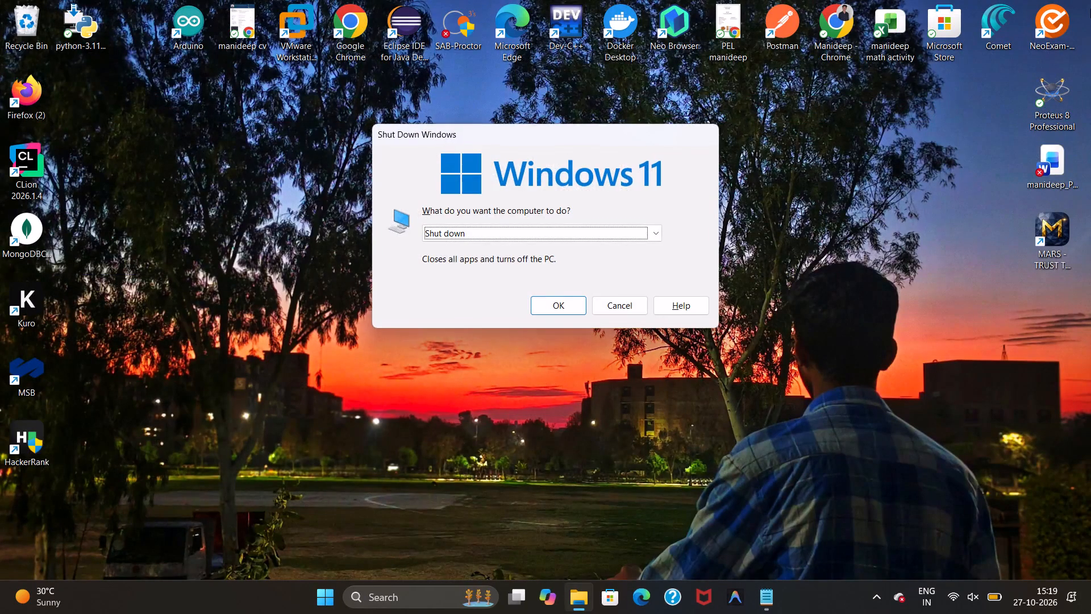